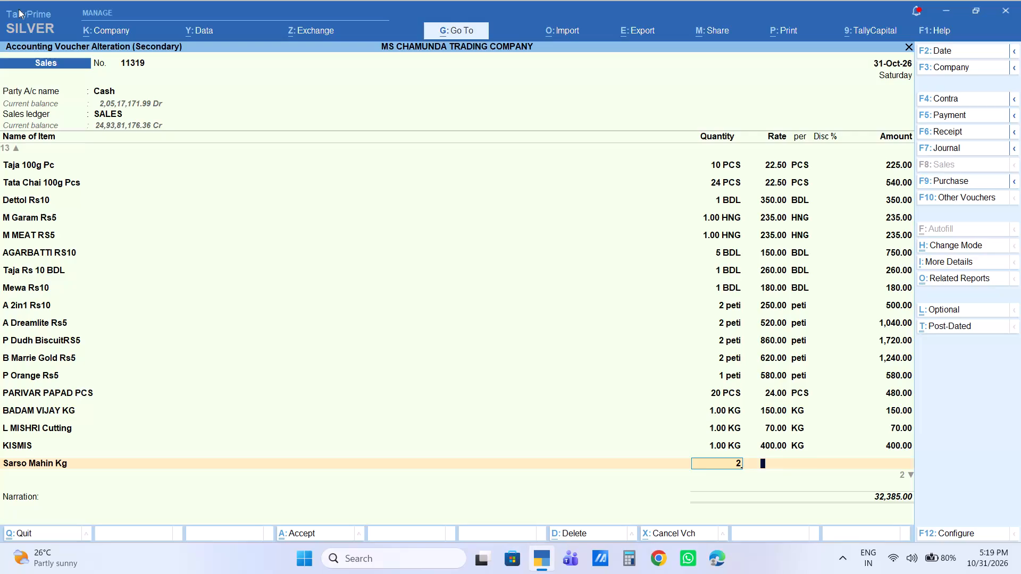
Complete the Sarso Mahin Kg line with quantity 2 KG at rate 110.
{"action": "key", "text": "Return"}
{"action": "key", "text": "Return"}
{"action": "key", "text": "Return"}
{"action": "key", "text": "Return"}
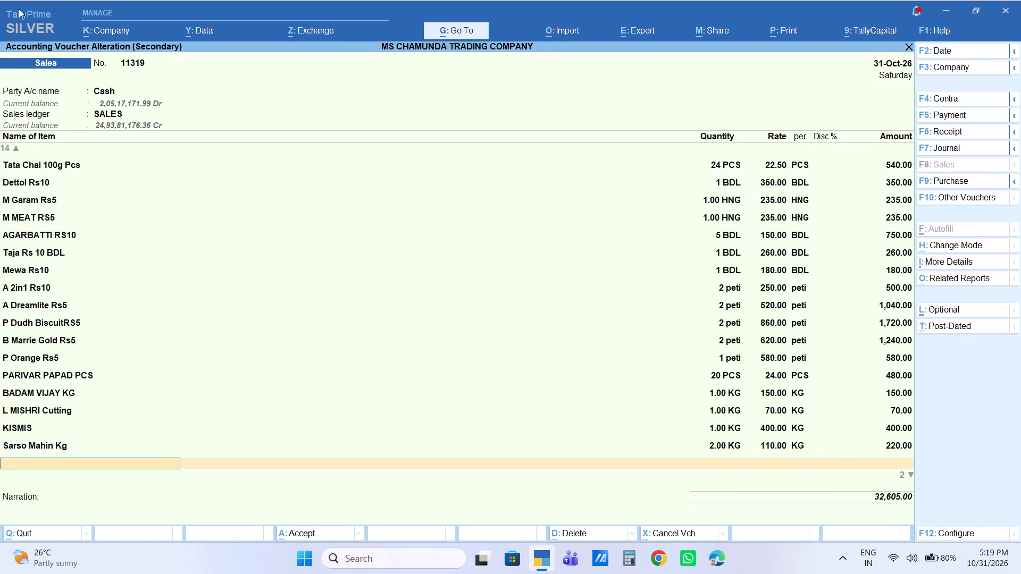
Add a DHUP KG line to the sales voucher with quantity 2.5 KG and amount 150.
{"action": "type", "text": "dhup"}
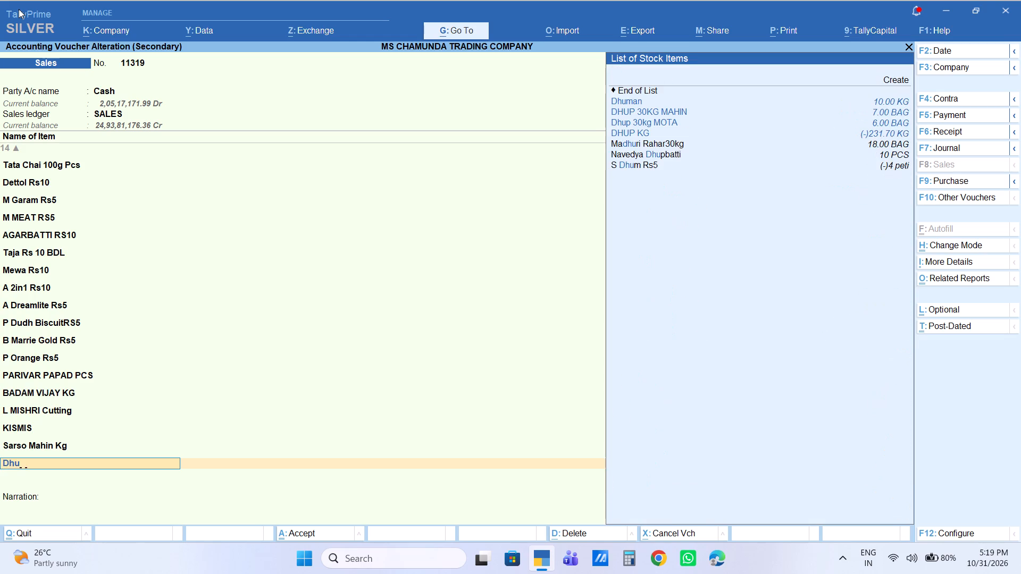
{"action": "key", "text": "Down"}
{"action": "key", "text": "Right"}
{"action": "key", "text": "Down"}
{"action": "key", "text": "Down"}
{"action": "key", "text": "Return"}
{"action": "type", "text": "2.5"}
{"action": "key", "text": "Return"}
{"action": "key", "text": "Return"}
{"action": "key", "text": "Return"}
{"action": "key", "text": "Return"}
{"action": "type", "text": "150"}
{"action": "key", "text": "Return"}
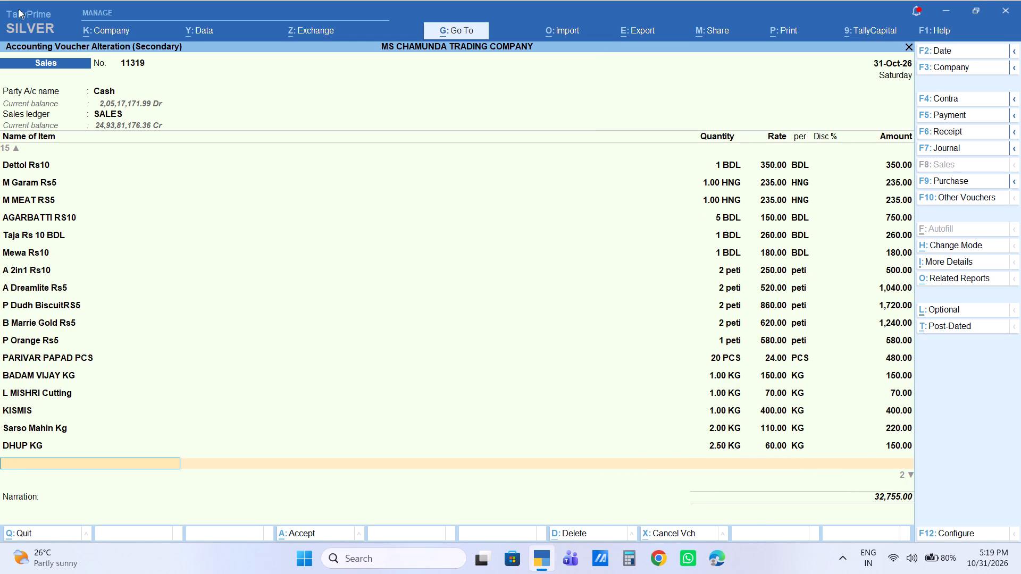
Add a C.P Rs1 Peti line with quantity 1 peti at rate 710.
{"action": "type", "text": "cp"}
{"action": "key", "text": "Return"}
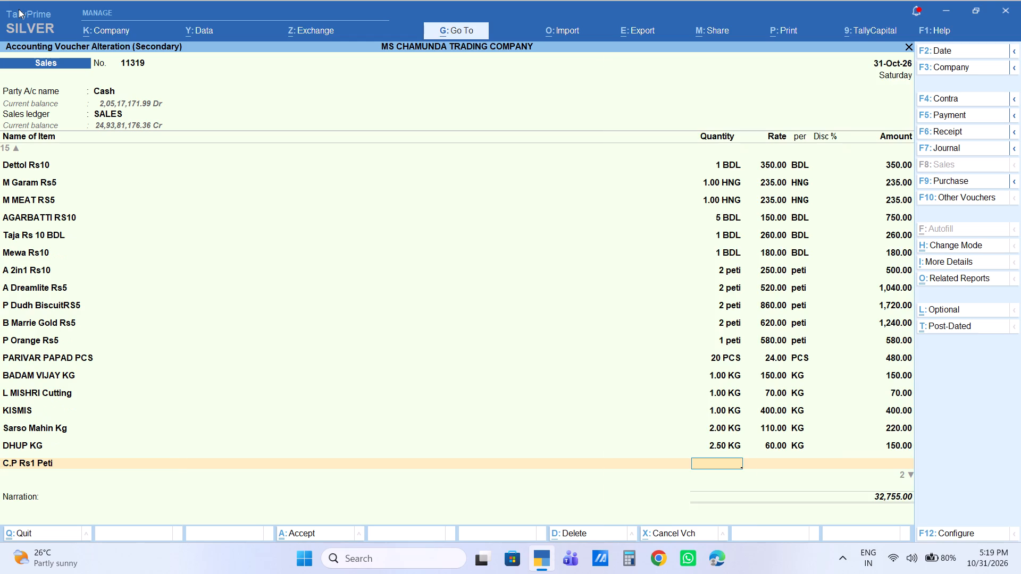
{"action": "key", "text": "1"}
{"action": "key", "text": "Return"}
{"action": "key", "text": "Return"}
{"action": "key", "text": "Return"}
{"action": "key", "text": "Return"}
{"action": "key", "text": "Return"}
{"action": "key", "text": "Return"}
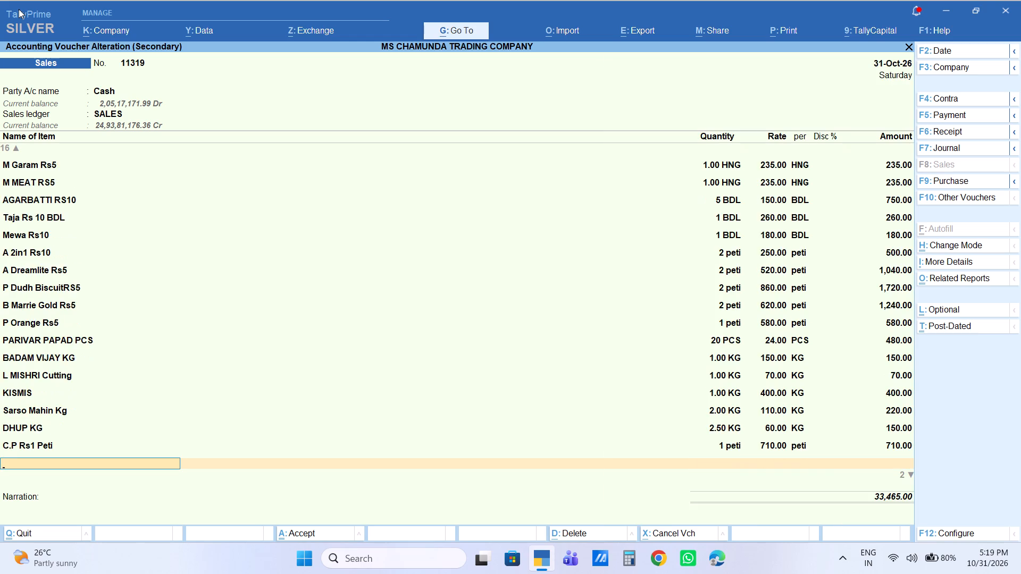
End the item list and add a Labour Charge of 50 to the voucher.
{"action": "type", "text": "la"}
{"action": "key", "text": "Return"}
{"action": "key", "text": "Return"}
{"action": "type", "text": "50"}
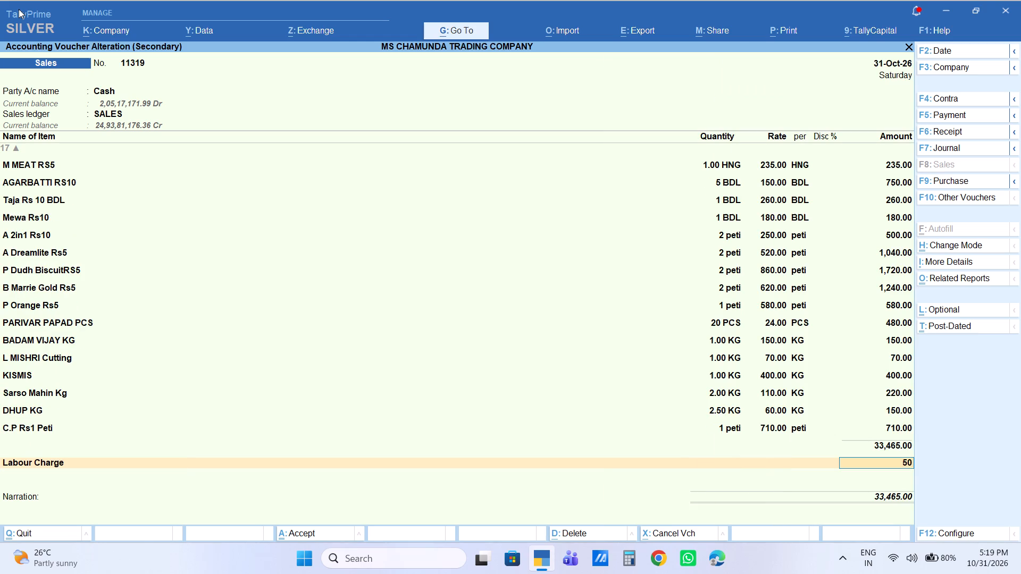
{"action": "key", "text": "Return"}
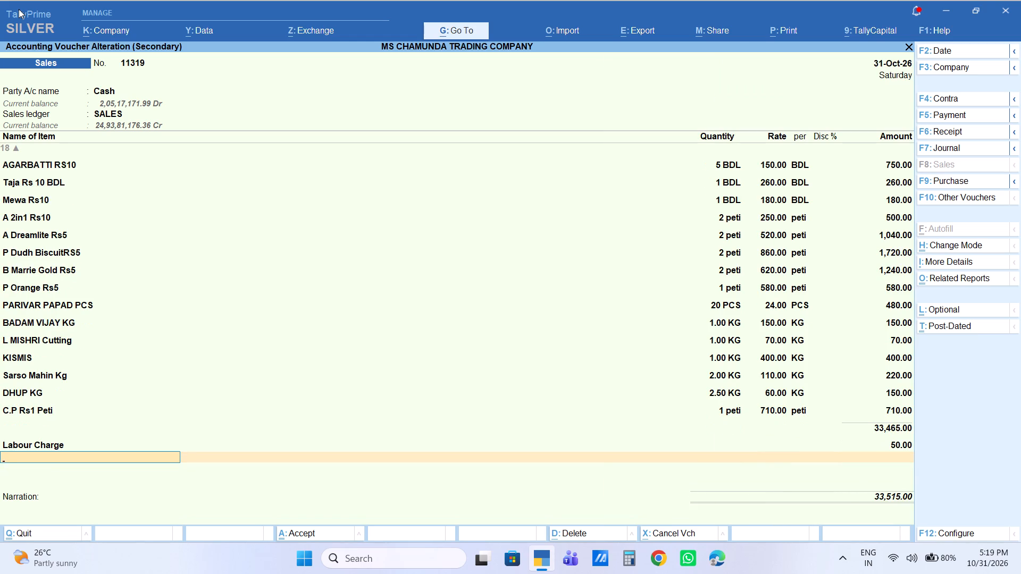
Check the voucher's item lines one by one, from TARZAN BESAN 5KG down to PARIVAR PAPAD PCS, reviewing quantities, rates and amounts.
{"action": "key", "text": "BackSpace"}
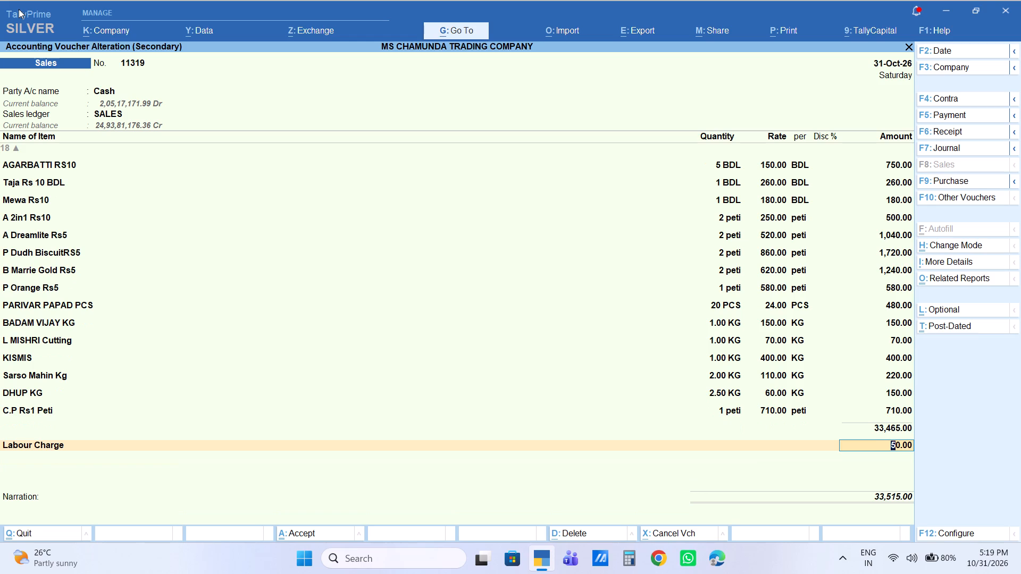
{"action": "key", "text": "Up"}
{"action": "key", "text": "Up"}
{"action": "key", "text": "Up"}
{"action": "key", "text": "Up"}
{"action": "key", "text": "Up"}
{"action": "key", "text": "Up"}
{"action": "key", "text": "Up"}
{"action": "key", "text": "Up"}
{"action": "key", "text": "Up"}
{"action": "key", "text": "Up"}
{"action": "key", "text": "Up"}
{"action": "key", "text": "Up"}
{"action": "key", "text": "Up"}
{"action": "key", "text": "Up"}
{"action": "key", "text": "Up"}
{"action": "key", "text": "Up"}
{"action": "key", "text": "Up"}
{"action": "key", "text": "Up"}
{"action": "key", "text": "Up"}
{"action": "key", "text": "Up"}
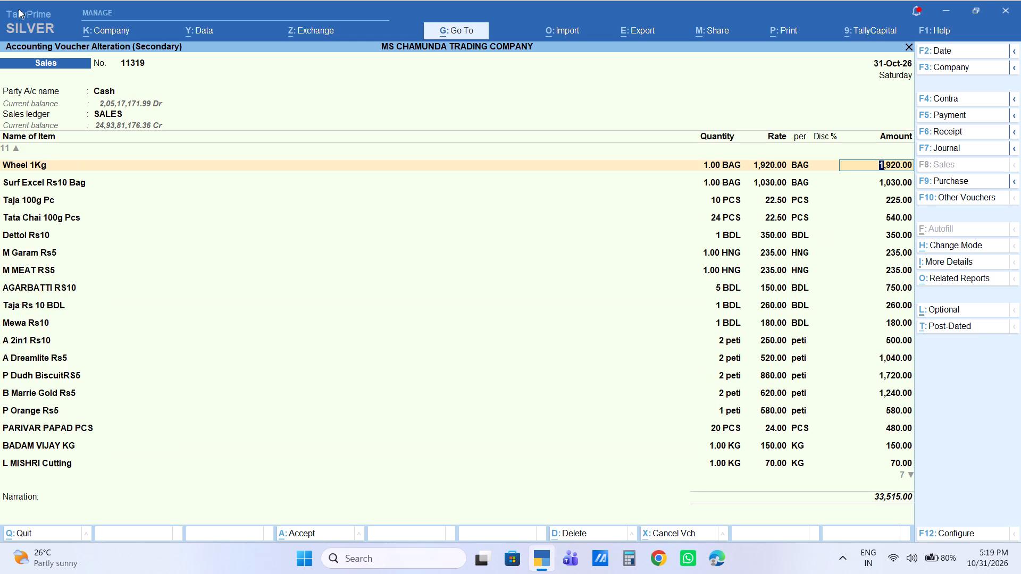
{"action": "key", "text": "Up"}
{"action": "key", "text": "Up"}
{"action": "key", "text": "Up"}
{"action": "key", "text": "Up"}
{"action": "key", "text": "Up"}
{"action": "key", "text": "Up"}
{"action": "key", "text": "Up"}
{"action": "key", "text": "Up"}
{"action": "key", "text": "Up"}
{"action": "key", "text": "Up"}
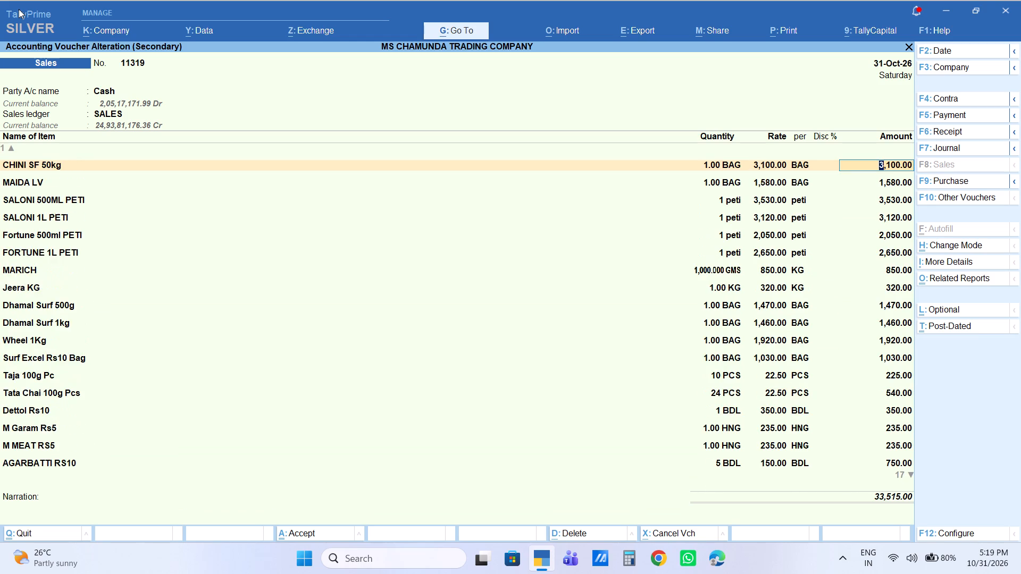
{"action": "key", "text": "Up"}
{"action": "key", "text": "Return"}
{"action": "key", "text": "Return"}
{"action": "key", "text": "Return"}
{"action": "key", "text": "Return"}
{"action": "key", "text": "Return"}
{"action": "key", "text": "Return"}
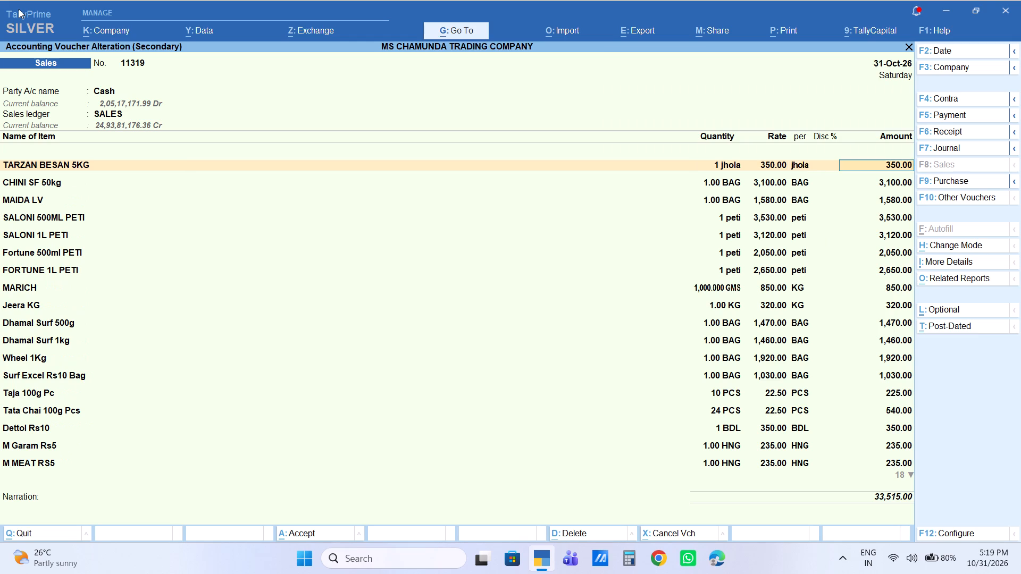
{"action": "key", "text": "Down"}
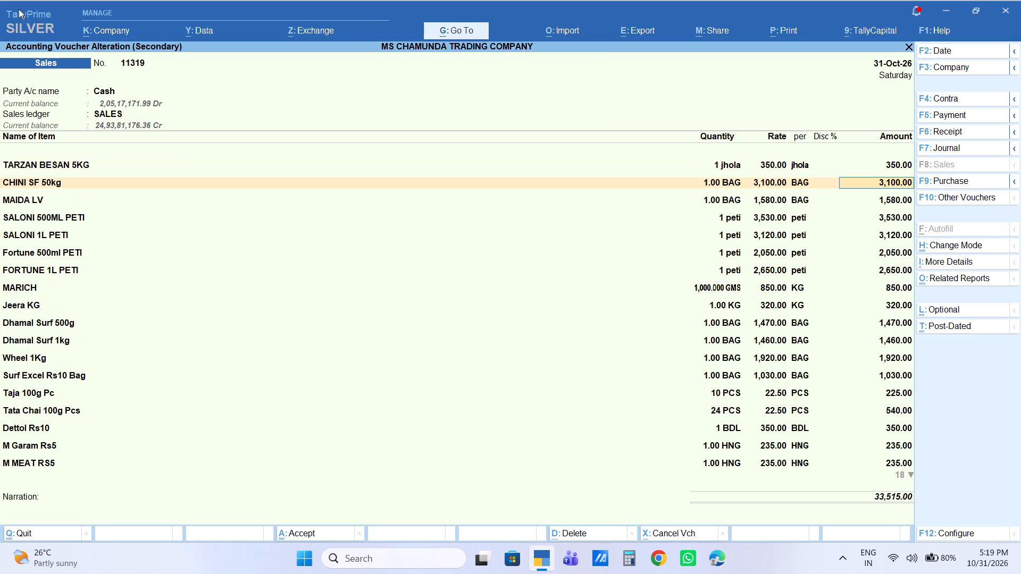
{"action": "key", "text": "Down"}
{"action": "key", "text": "Down"}
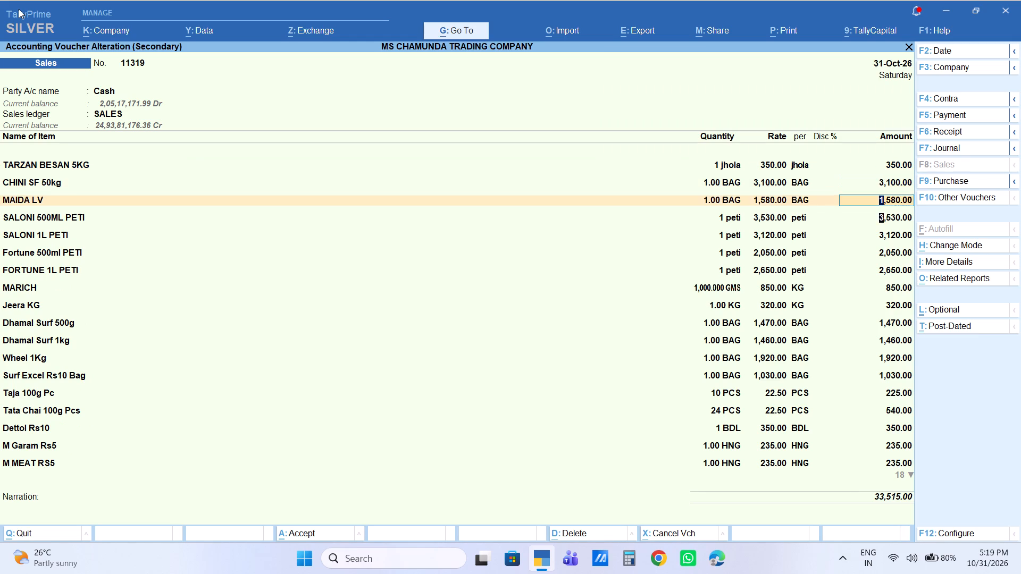
{"action": "key", "text": "Down"}
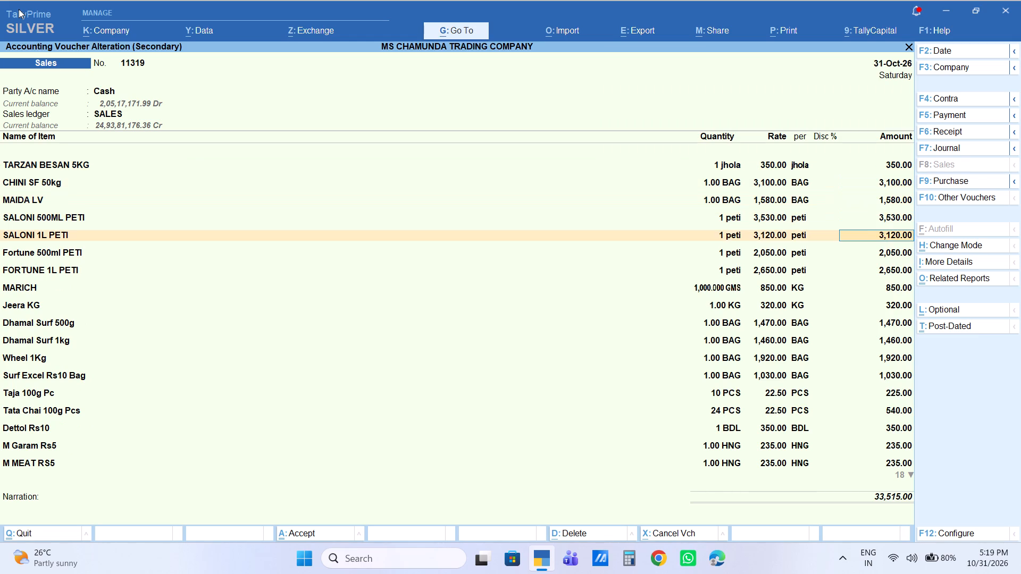
{"action": "key", "text": "Down"}
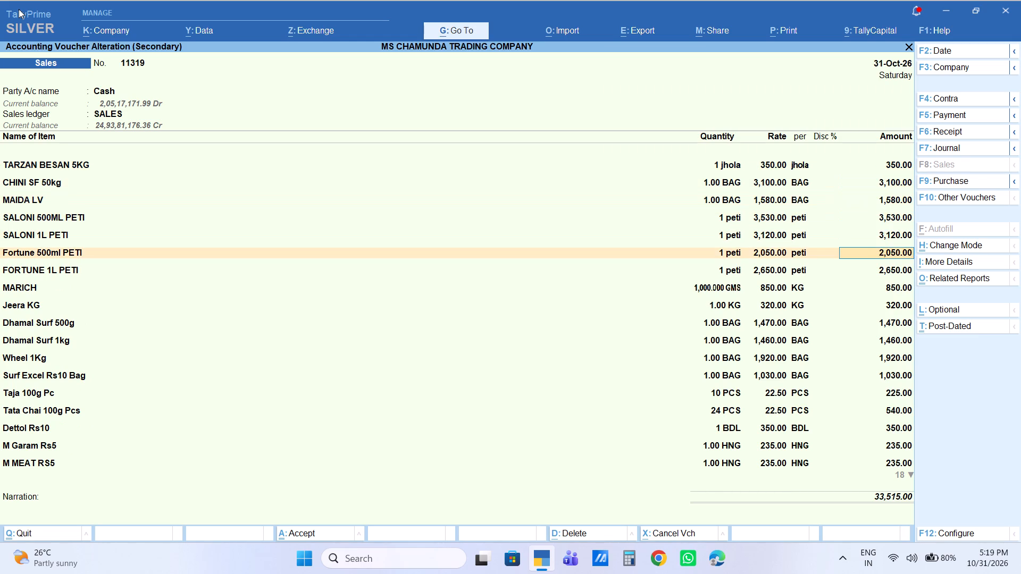
{"action": "key", "text": "Down"}
{"action": "key", "text": "Down"}
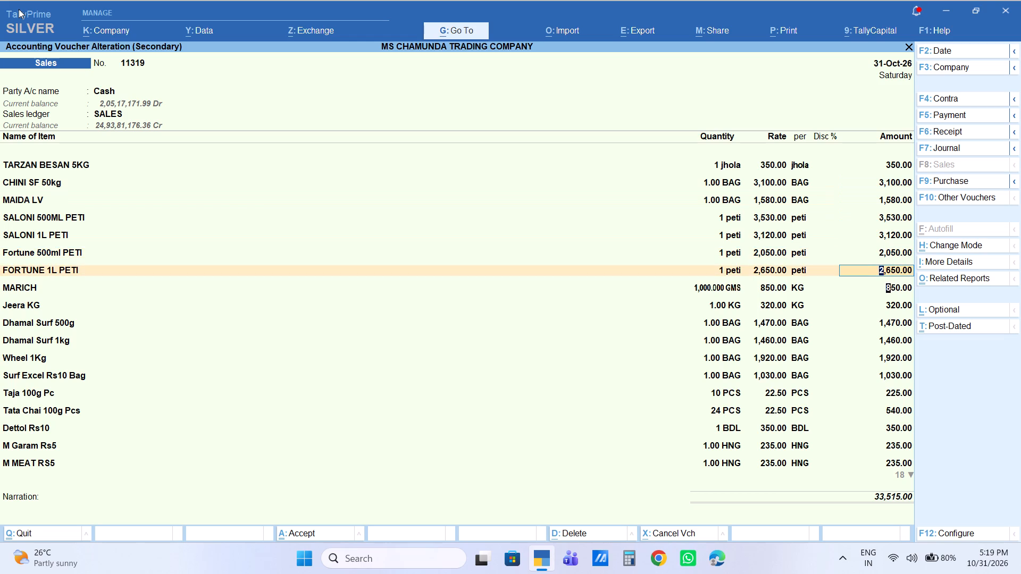
{"action": "key", "text": "Down"}
{"action": "key", "text": "Down"}
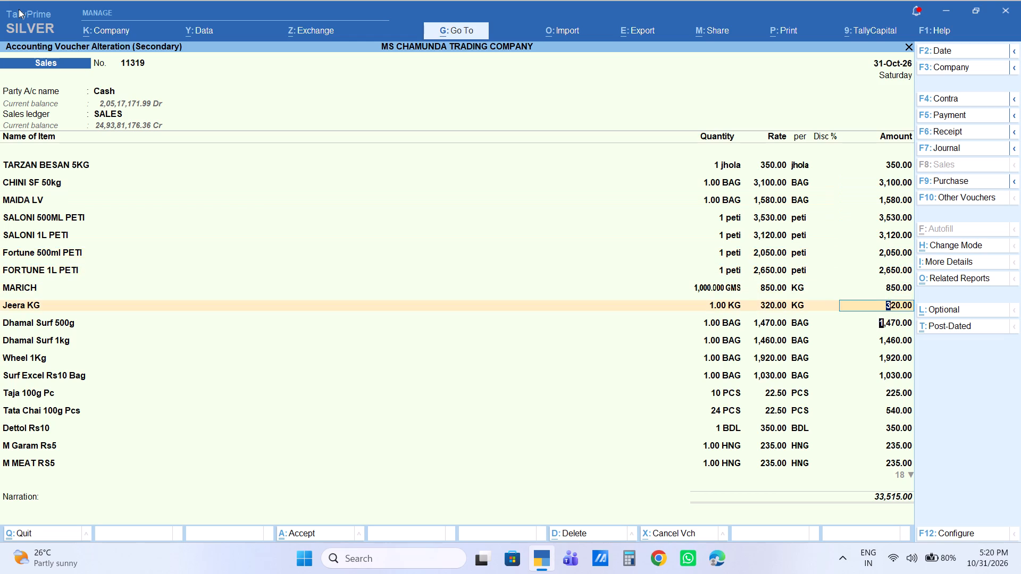
{"action": "key", "text": "Down"}
{"action": "key", "text": "Down"}
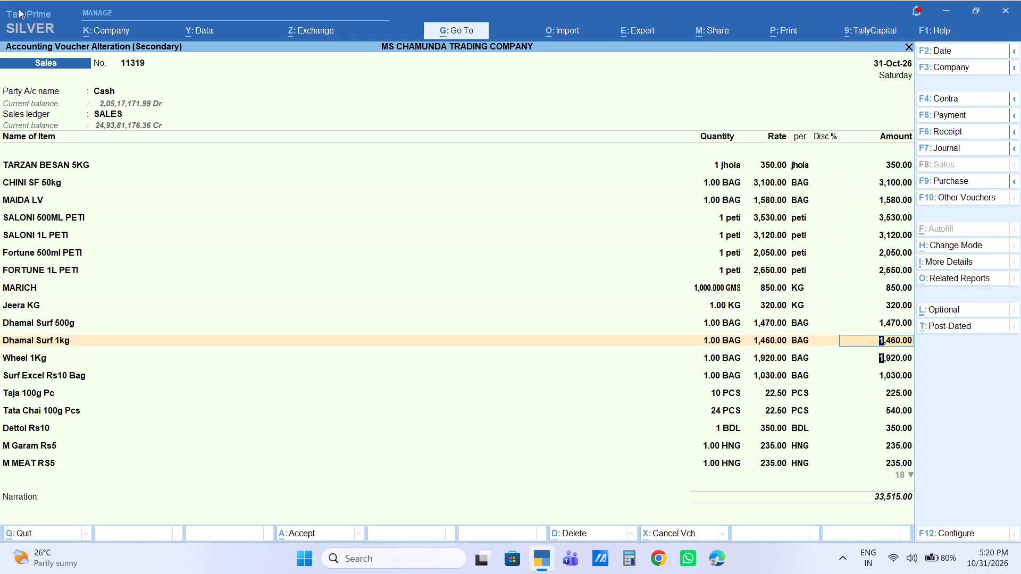
{"action": "key", "text": "Down"}
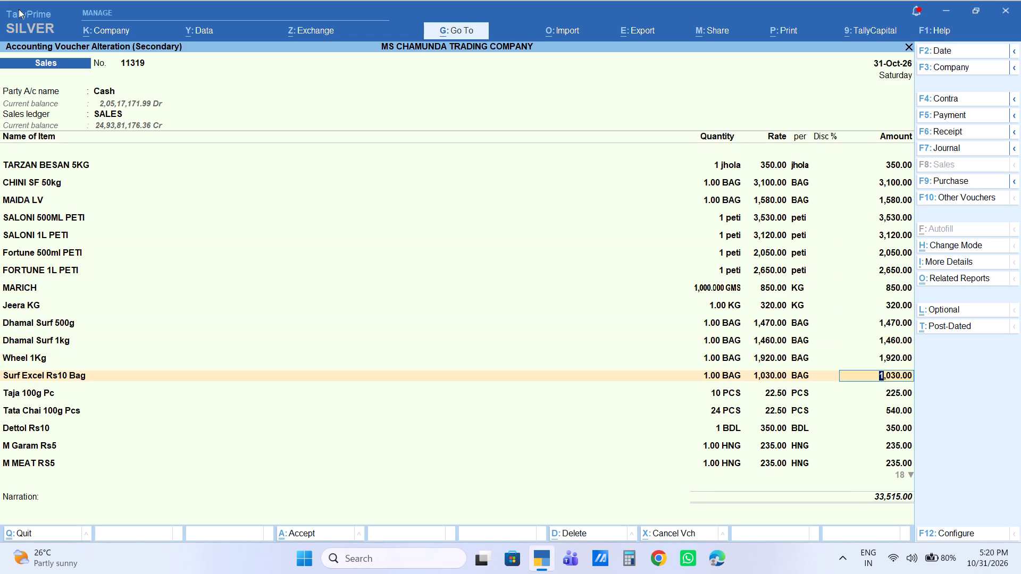
{"action": "key", "text": "Down"}
{"action": "key", "text": "Down"}
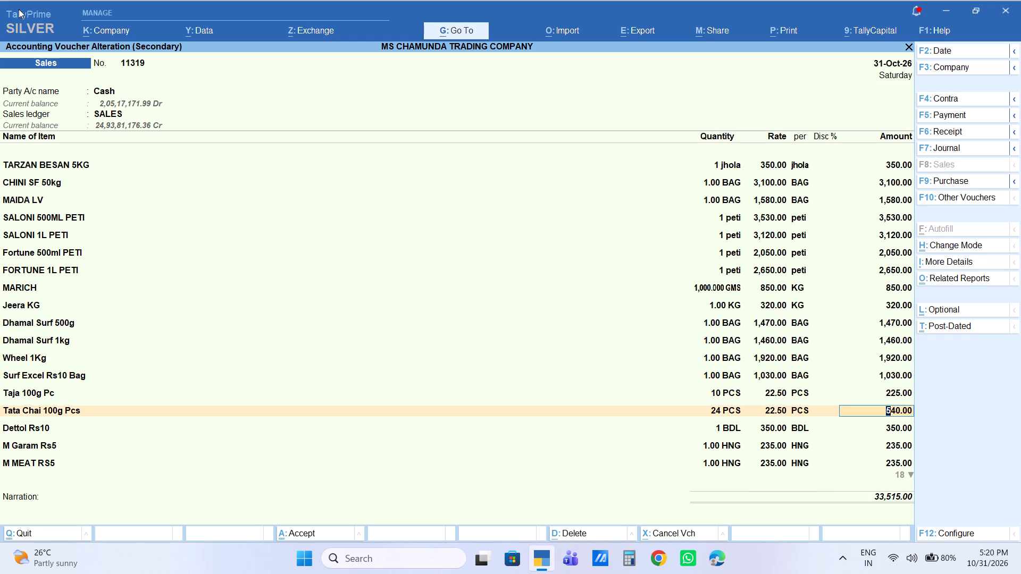
{"action": "key", "text": "Down"}
{"action": "key", "text": "Down"}
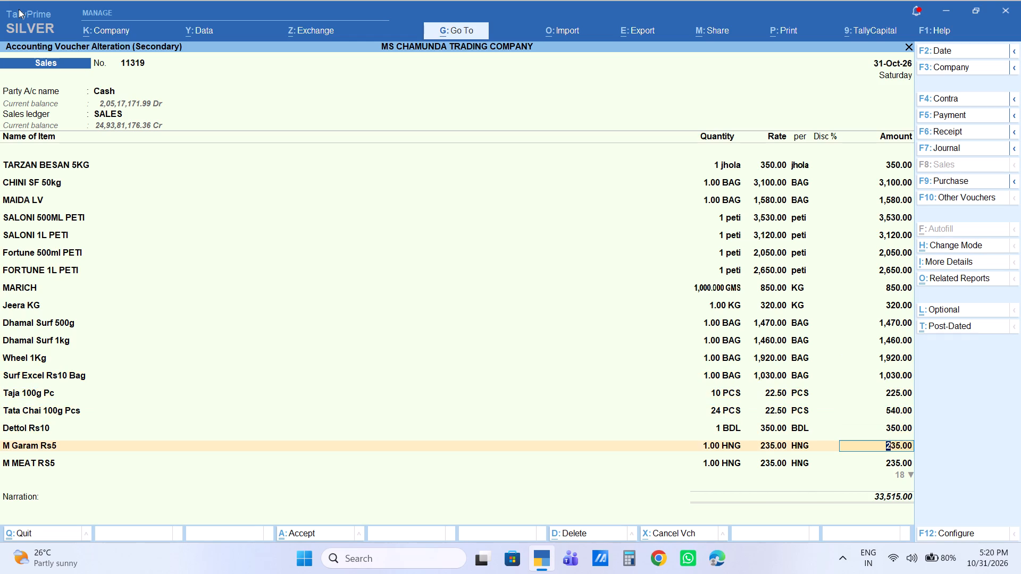
{"action": "key", "text": "Down"}
{"action": "key", "text": "Down"}
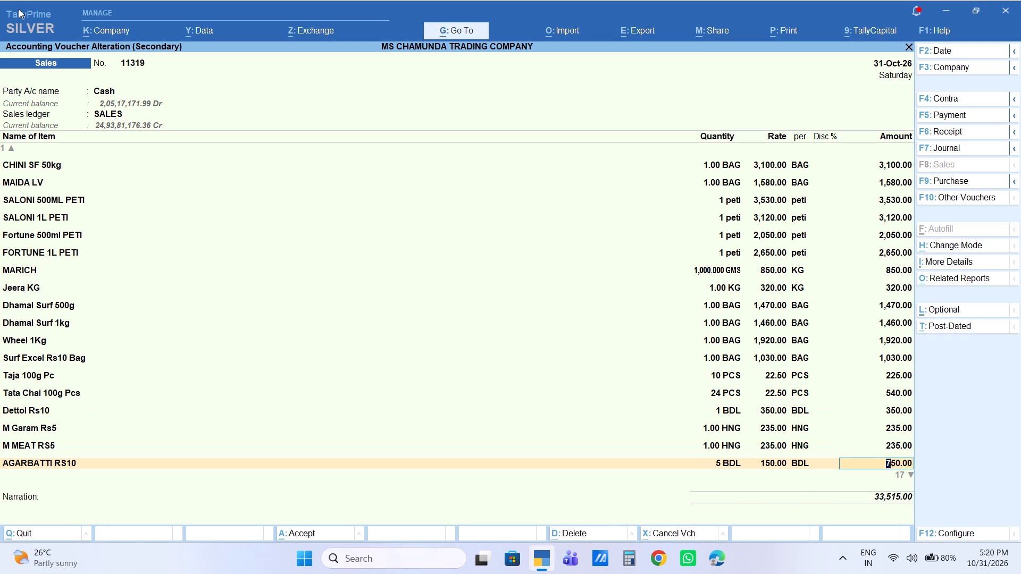
{"action": "key", "text": "Down"}
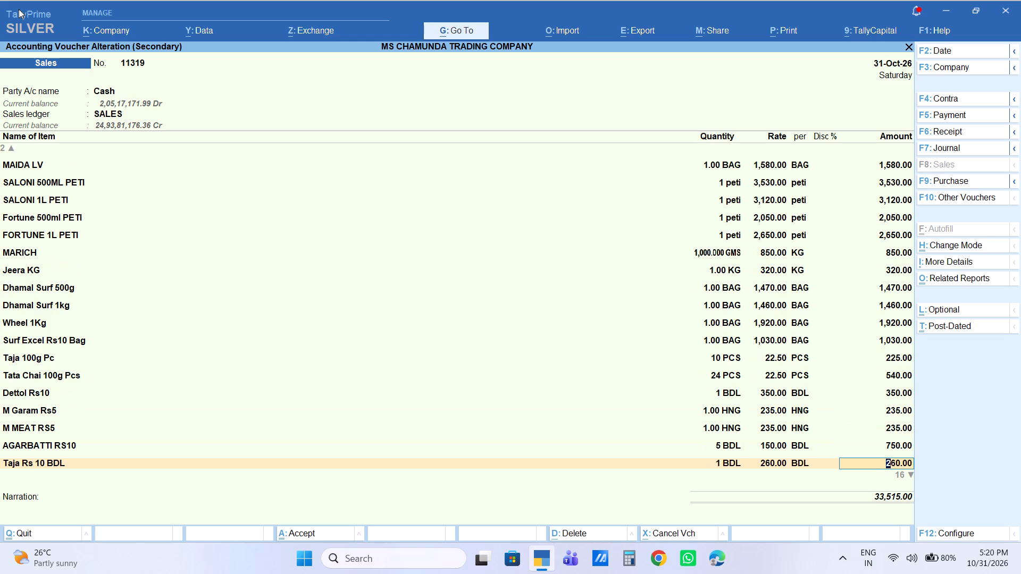
{"action": "key", "text": "Down"}
{"action": "key", "text": "Down"}
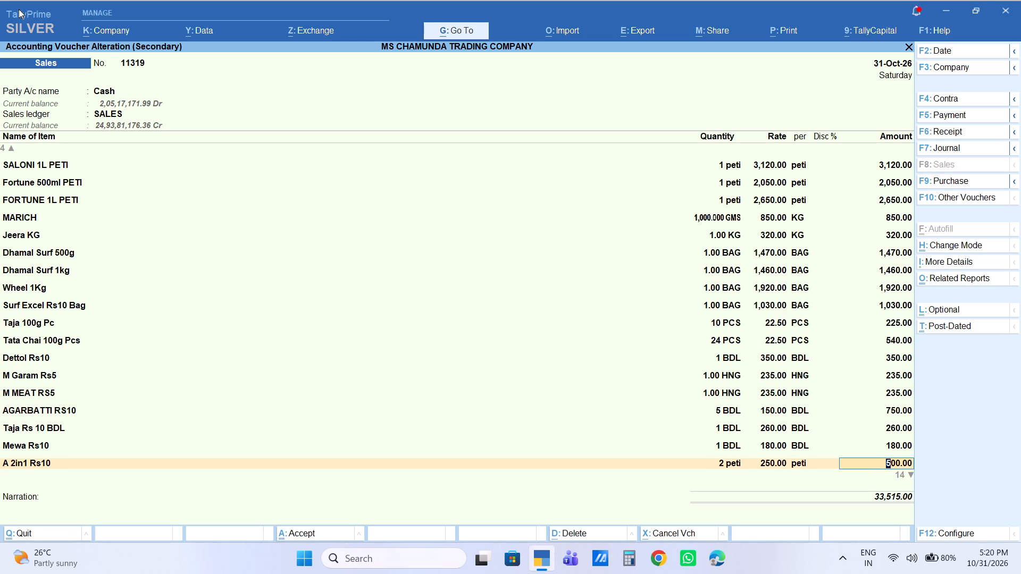
{"action": "key", "text": "Down"}
{"action": "key", "text": "Down"}
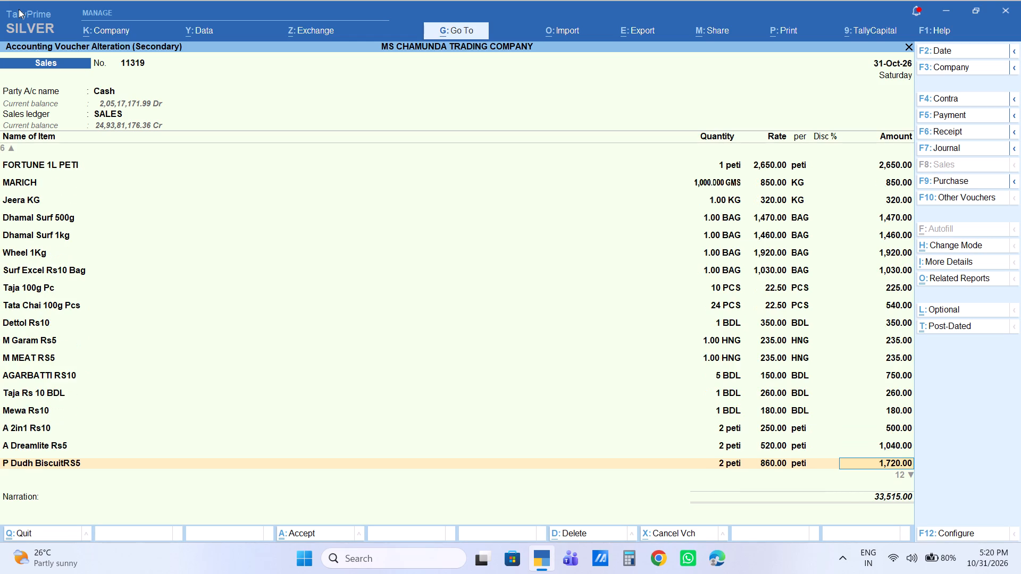
{"action": "key", "text": "Down"}
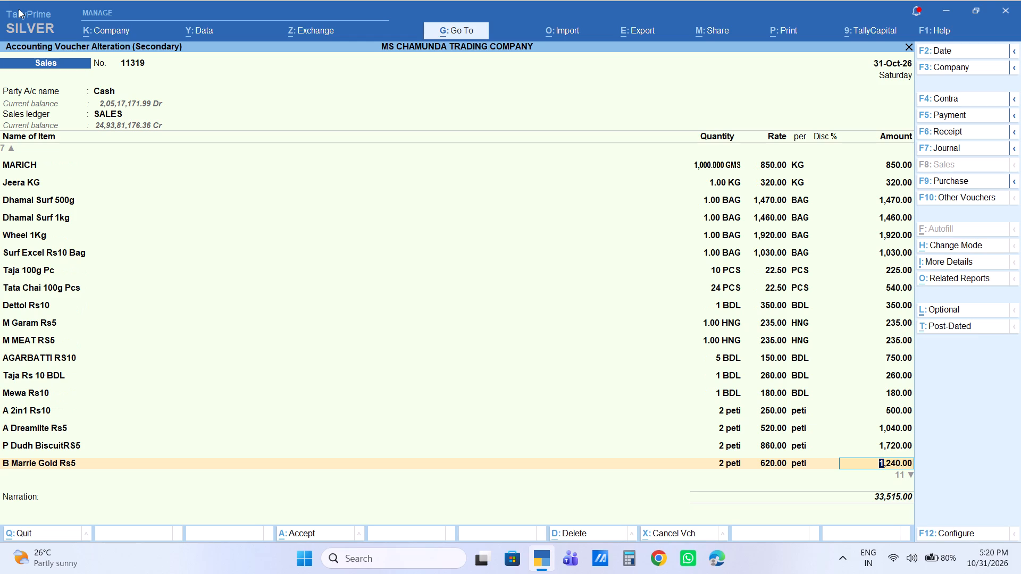
{"action": "key", "text": "Down"}
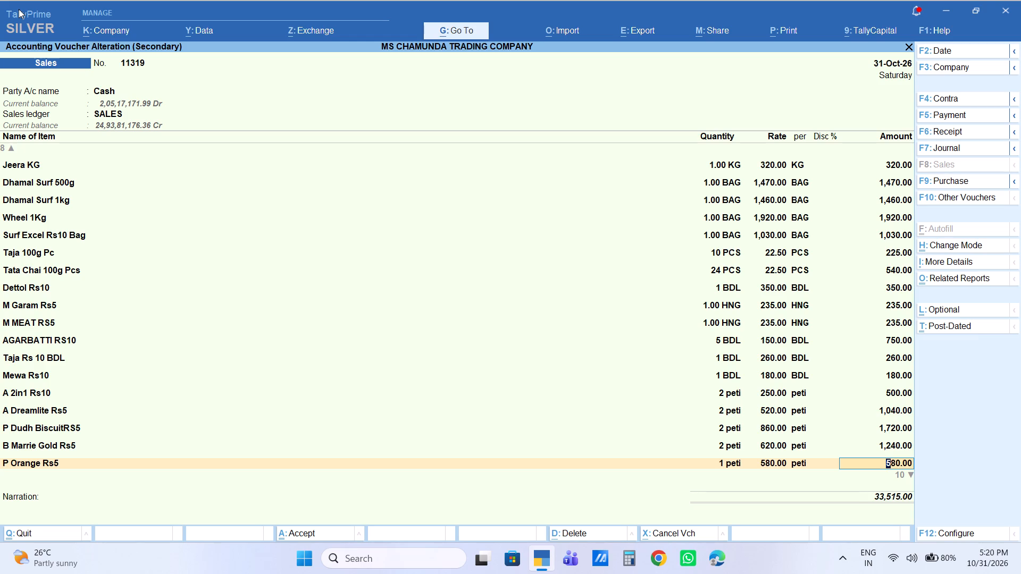
{"action": "key", "text": "Down"}
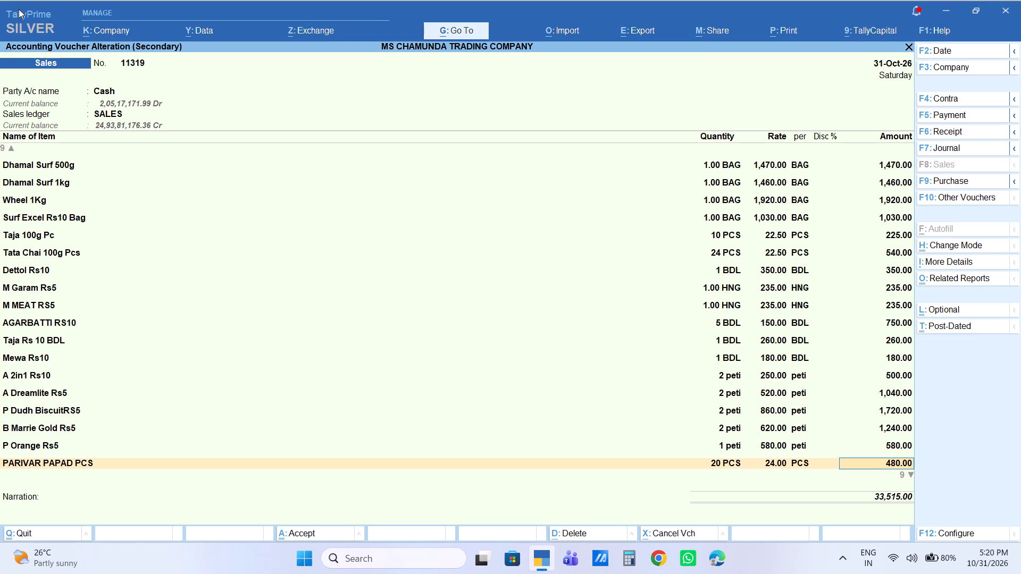
Add a Parle G Rs5 line below C.P Rs1 Peti with quantity 1 peti at rate 630.
{"action": "key", "text": "Up"}
{"action": "key", "text": "Down"}
{"action": "key", "text": "Down"}
{"action": "key", "text": "Down"}
{"action": "key", "text": "Down"}
{"action": "key", "text": "Down"}
{"action": "key", "text": "Down"}
{"action": "key", "text": "Down"}
{"action": "key", "text": "Down"}
{"action": "key", "text": "Down"}
{"action": "key", "text": "Down"}
{"action": "key", "text": "Down"}
{"action": "key", "text": "Down"}
{"action": "key", "text": "Down"}
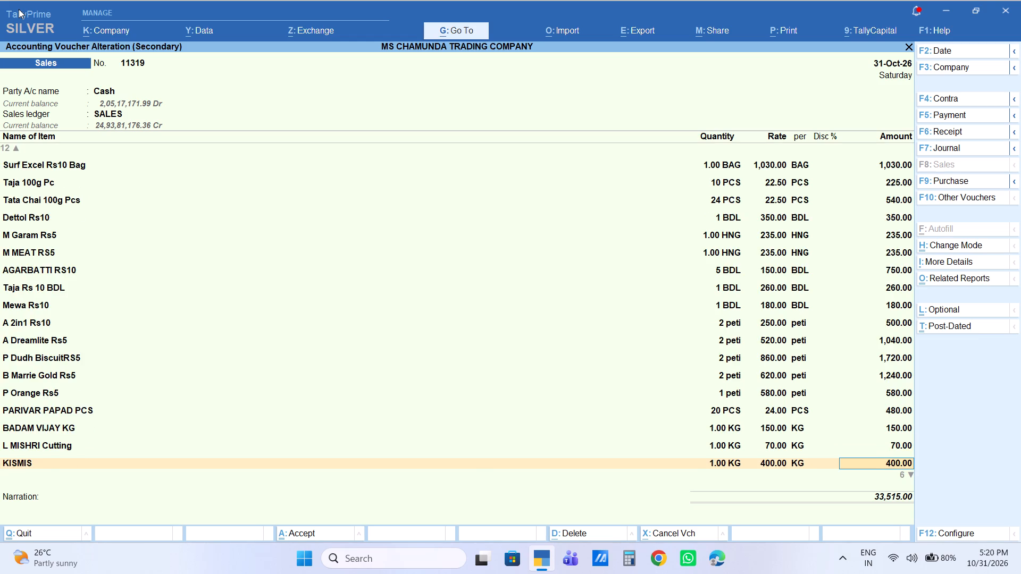
{"action": "key", "text": "BackSpace"}
{"action": "key", "text": "BackSpace"}
{"action": "key", "text": "Return"}
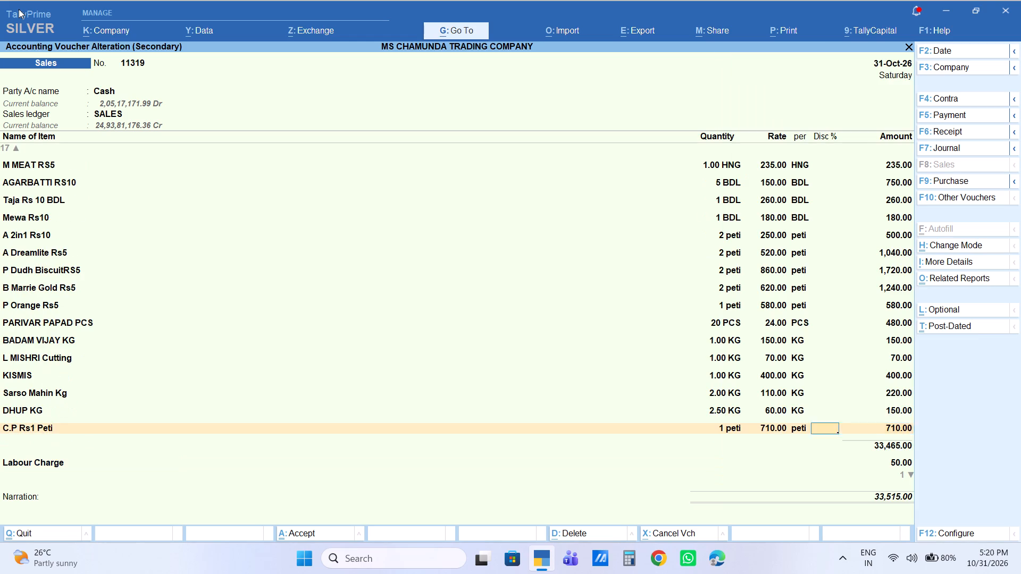
{"action": "key", "text": "Return"}
{"action": "type", "text": "parle"}
{"action": "key", "text": "Down"}
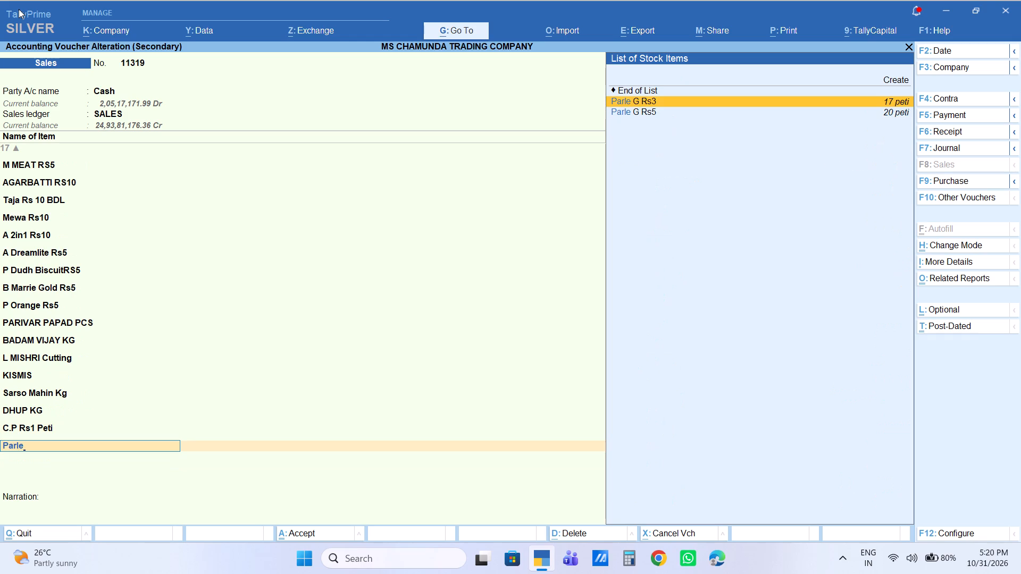
{"action": "key", "text": "Down"}
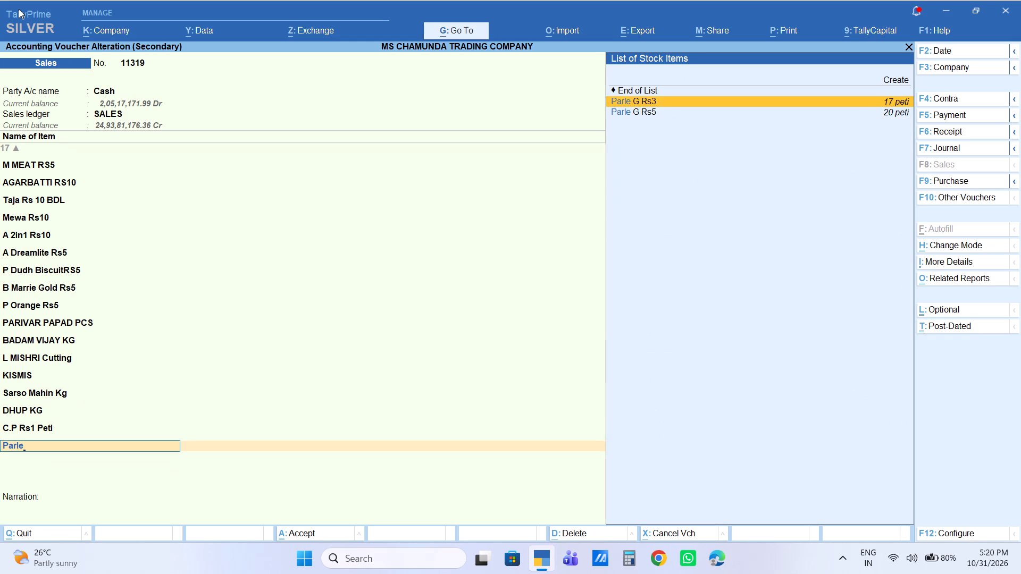
{"action": "key", "text": "Return"}
{"action": "key", "text": "1"}
{"action": "key", "text": "Return"}
{"action": "key", "text": "Return"}
{"action": "key", "text": "Return"}
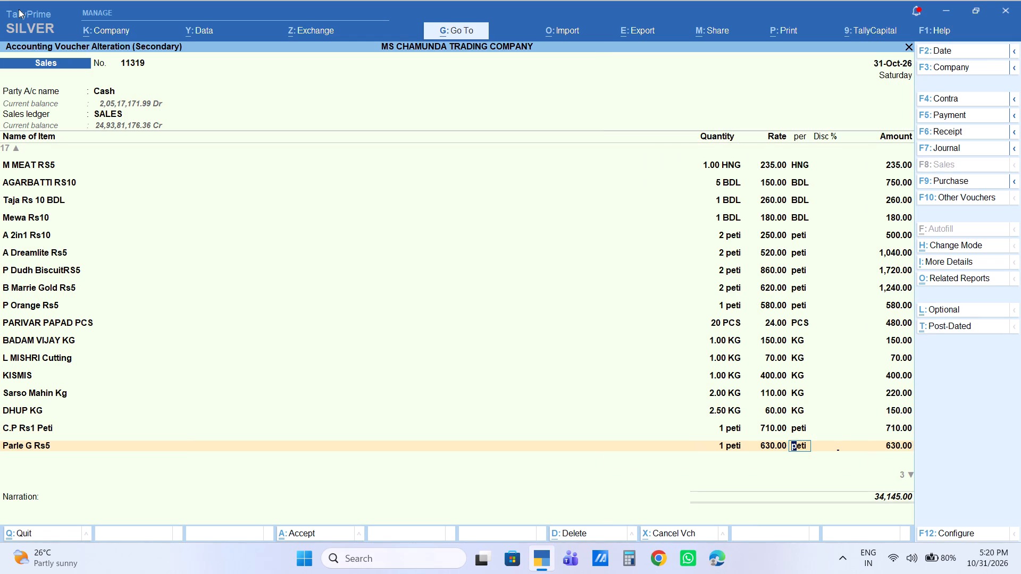
{"action": "key", "text": "Return"}
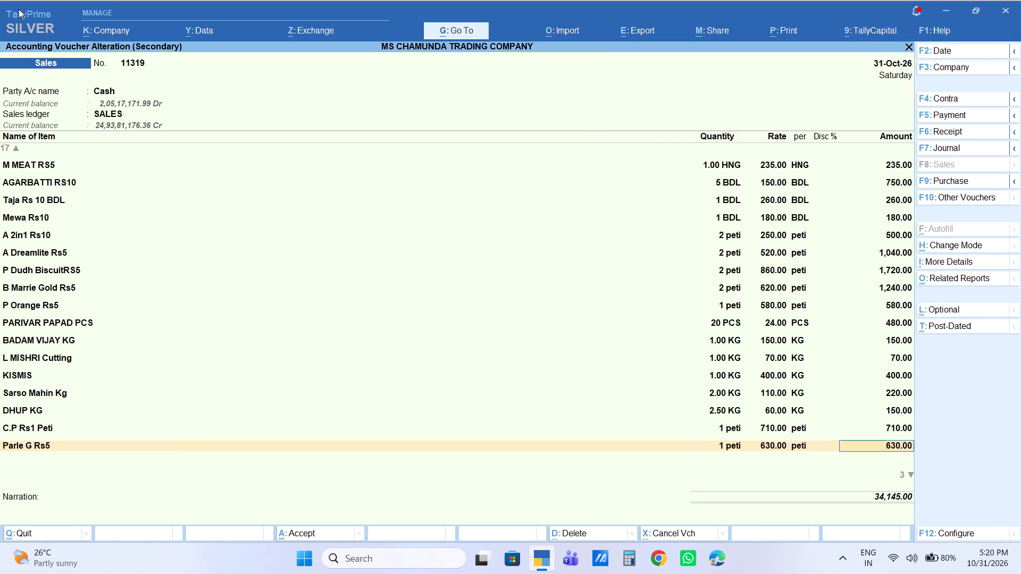
{"action": "key", "text": "Return"}
Finish the item list, keep the Labour Charge of 50, and save the altered sales voucher.
{"action": "key", "text": "Return"}
{"action": "key", "text": "Return"}
{"action": "key", "text": "Return"}
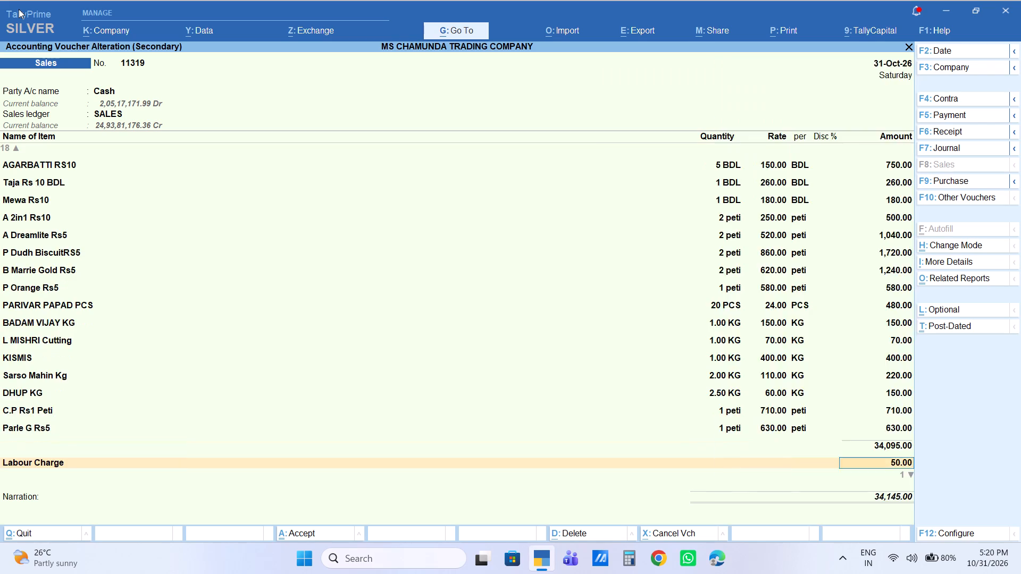
{"action": "key", "text": "Return"}
{"action": "key", "text": "Return"}
{"action": "key", "text": "Return"}
{"action": "key", "text": "Return"}
{"action": "key", "text": "Return"}
{"action": "key", "text": "Return"}
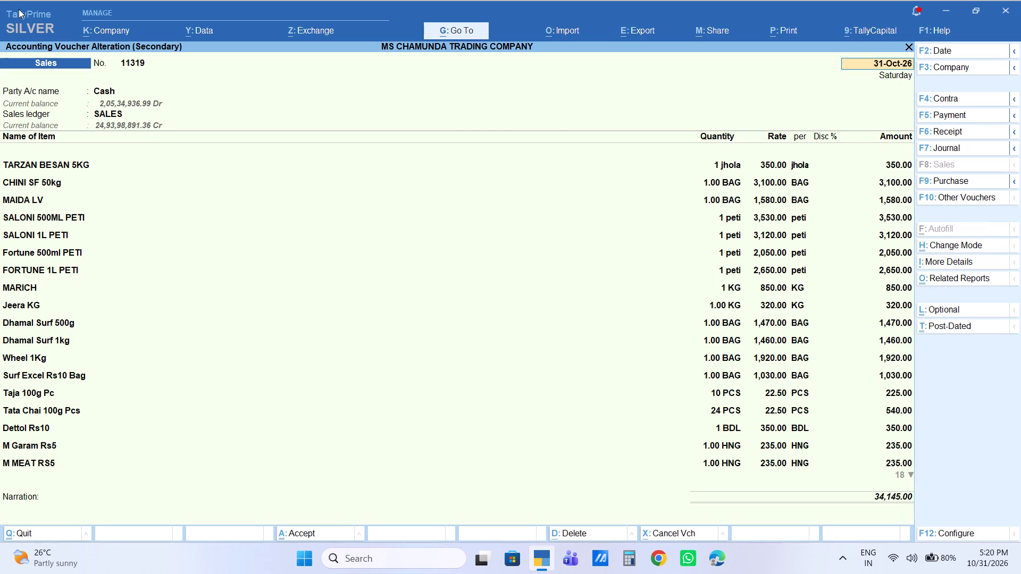
Print one copy of the voucher's invoice on the TVS-E RP 3230 (Copy 1) printer and return to the Day Book.
{"action": "key", "text": "ctrl+p"}
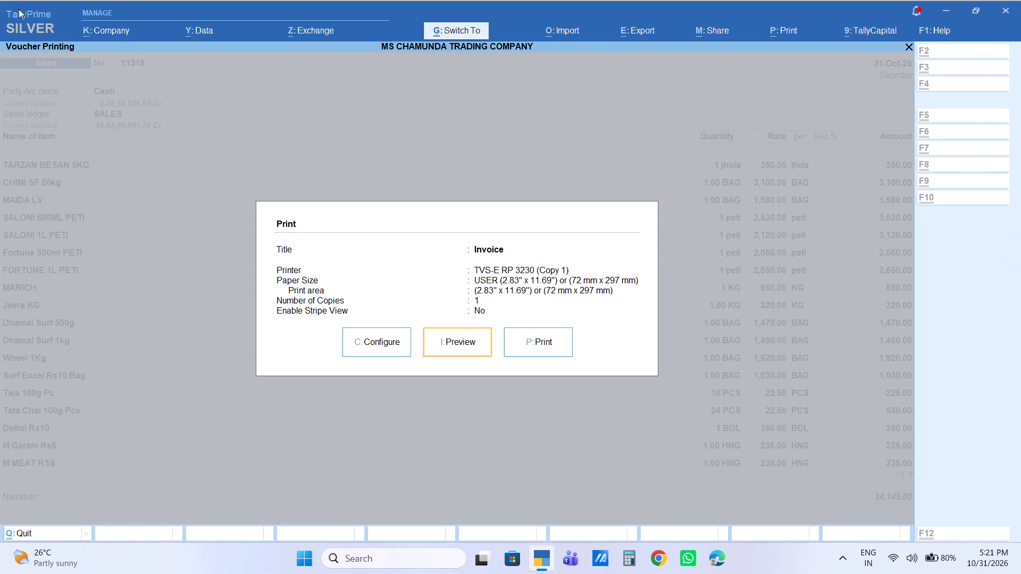
{"action": "key", "text": "Right"}
{"action": "key", "text": "Return"}
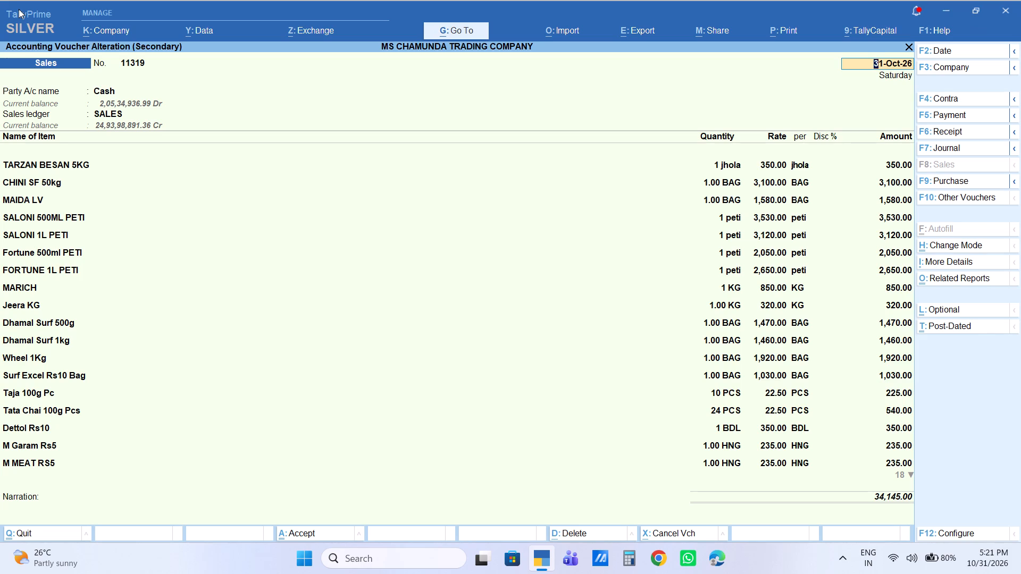
{"action": "key", "text": "Escape"}
{"action": "key", "text": "Escape"}
{"action": "key", "text": "Escape"}
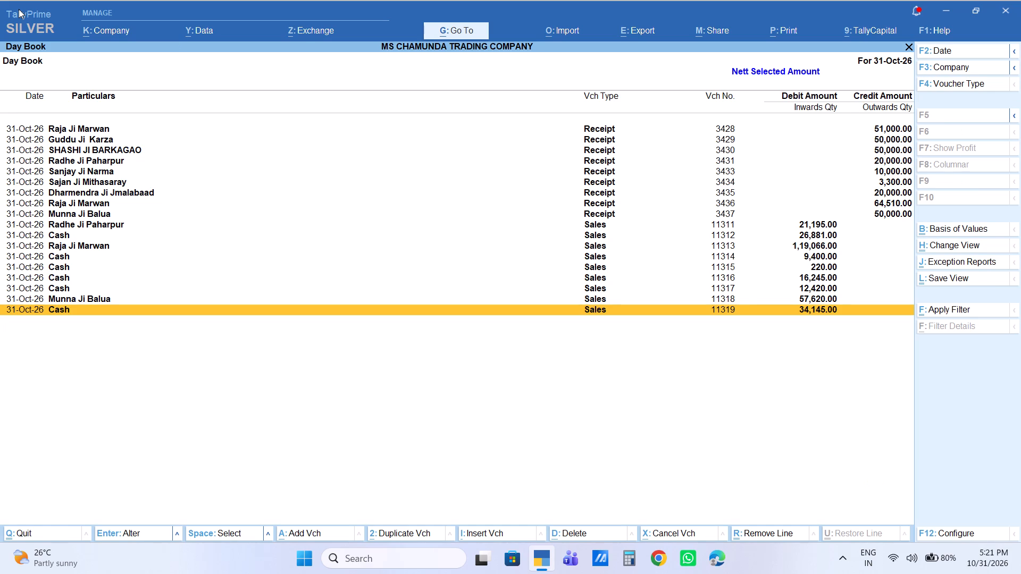
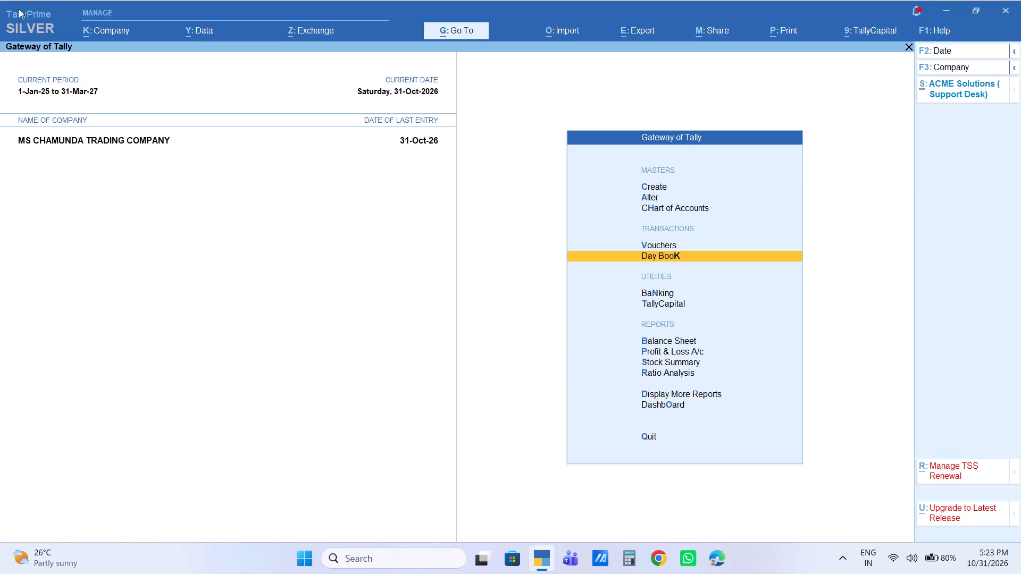
Open the stock item monthly summary for A Lemon Maza Rs5 from the Inventory Books.
{"action": "key", "text": "Escape"}
{"action": "key", "text": "Escape"}
{"action": "type", "text": "di"}
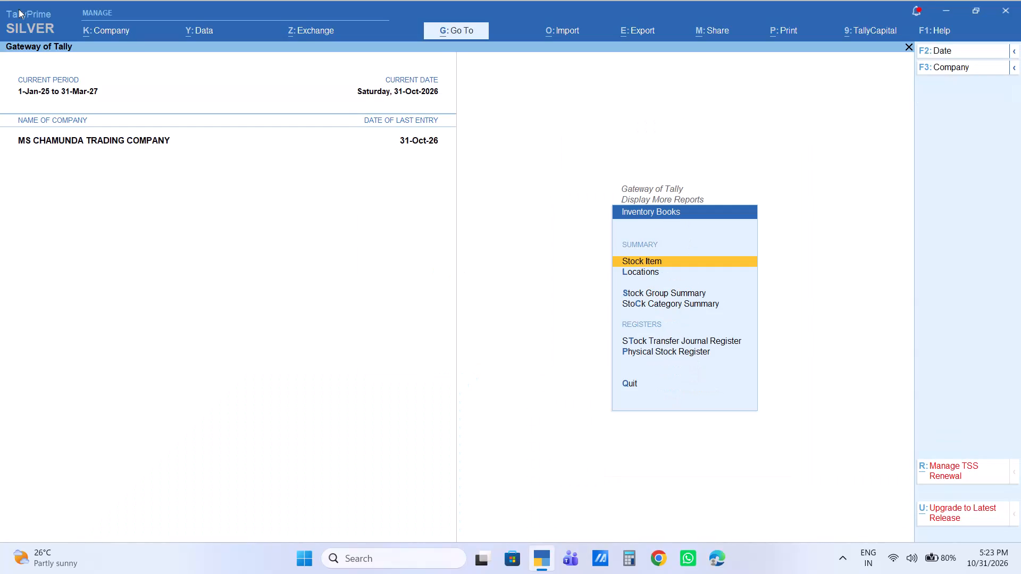
{"action": "key", "text": "Return"}
{"action": "type", "text": "lemo"}
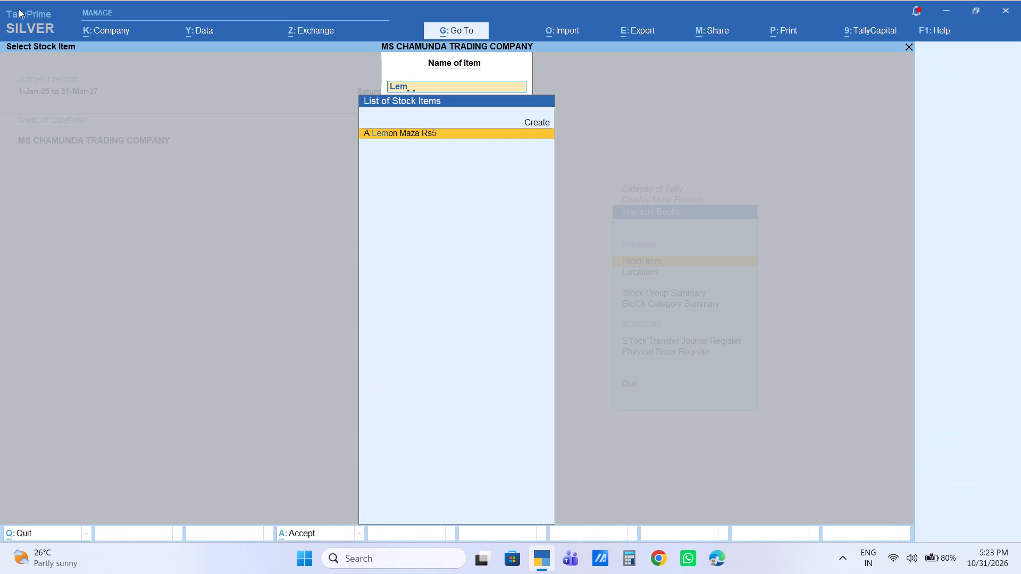
{"action": "key", "text": "Return"}
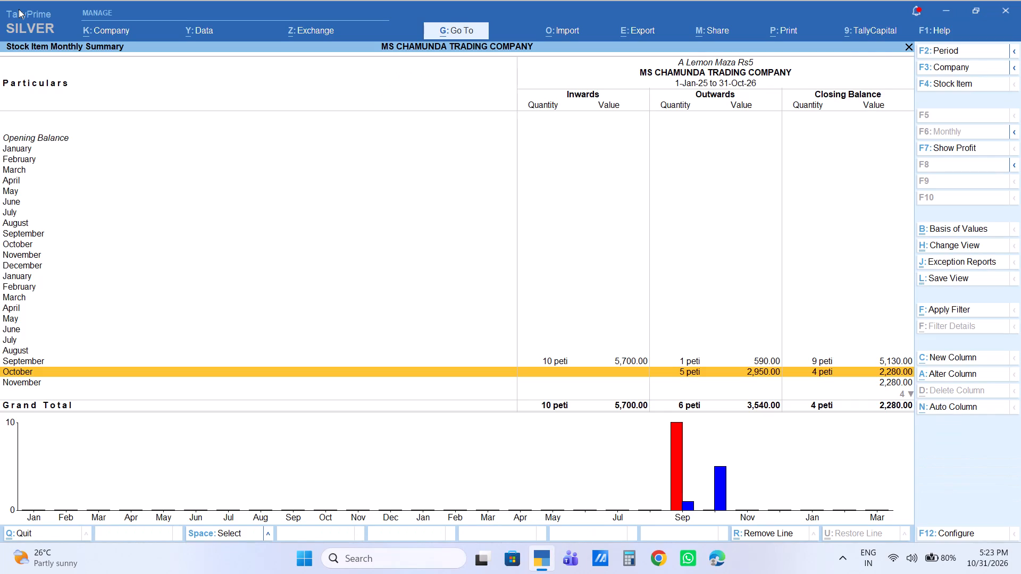
Look into the item's October transactions, examine sales voucher 9570 of 4-Oct-26, and return to the monthly summary unchanged.
{"action": "key", "text": "Return"}
{"action": "key", "text": "Return"}
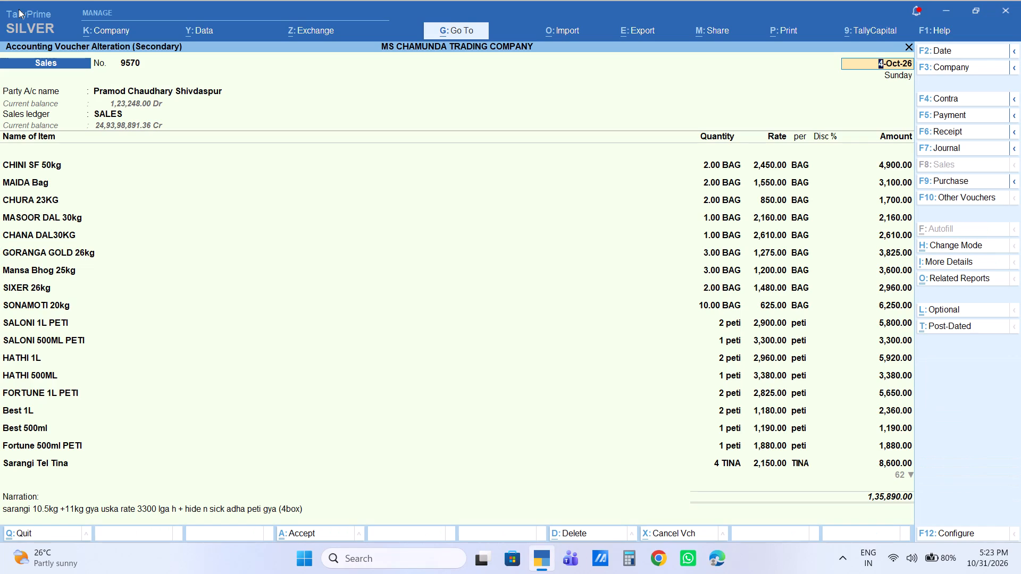
{"action": "key", "text": "Escape"}
{"action": "key", "text": "Escape"}
{"action": "key", "text": "Escape"}
{"action": "key", "text": "Escape"}
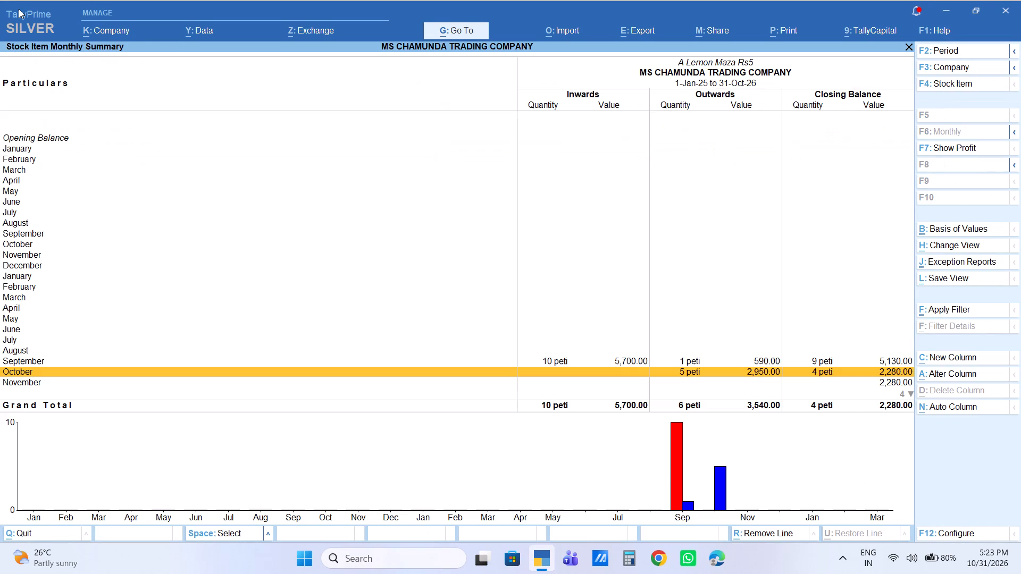
Review the September purchase and sales vouchers of A Lemon Maza Rs5, and return to the Gateway of Tally.
{"action": "key", "text": "Left"}
{"action": "key", "text": "Up"}
{"action": "key", "text": "Return"}
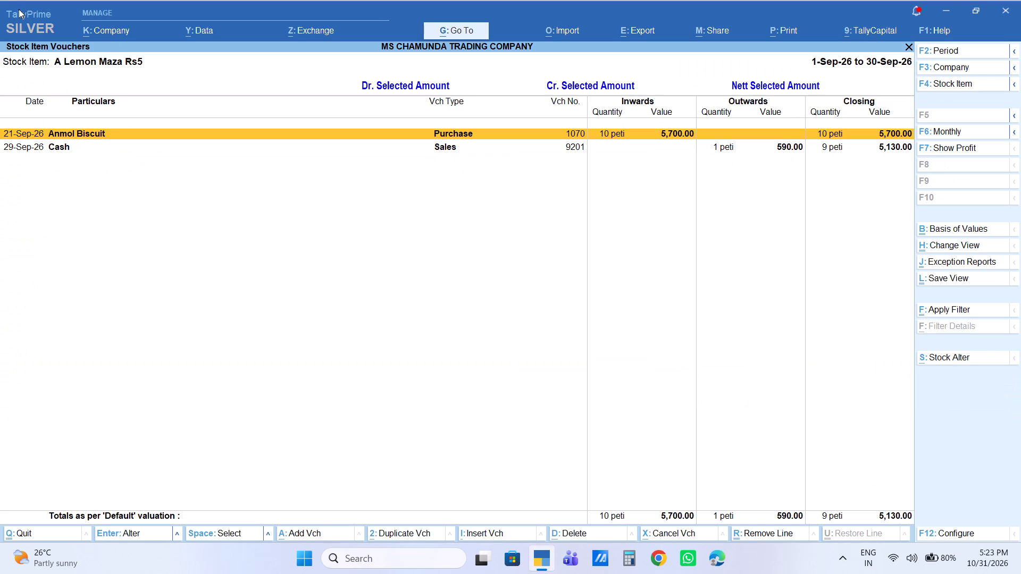
{"action": "key", "text": "Escape"}
{"action": "key", "text": "Escape"}
{"action": "key", "text": "Escape"}
{"action": "key", "text": "Escape"}
{"action": "key", "text": "Escape"}
{"action": "key", "text": "Escape"}
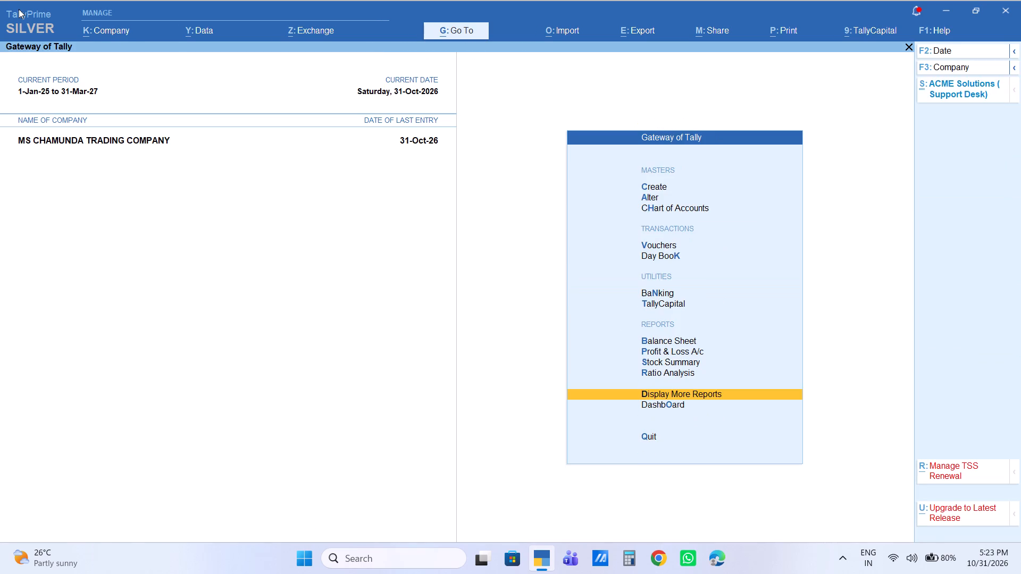
{"action": "key", "text": "Escape"}
{"action": "key", "text": "Escape"}
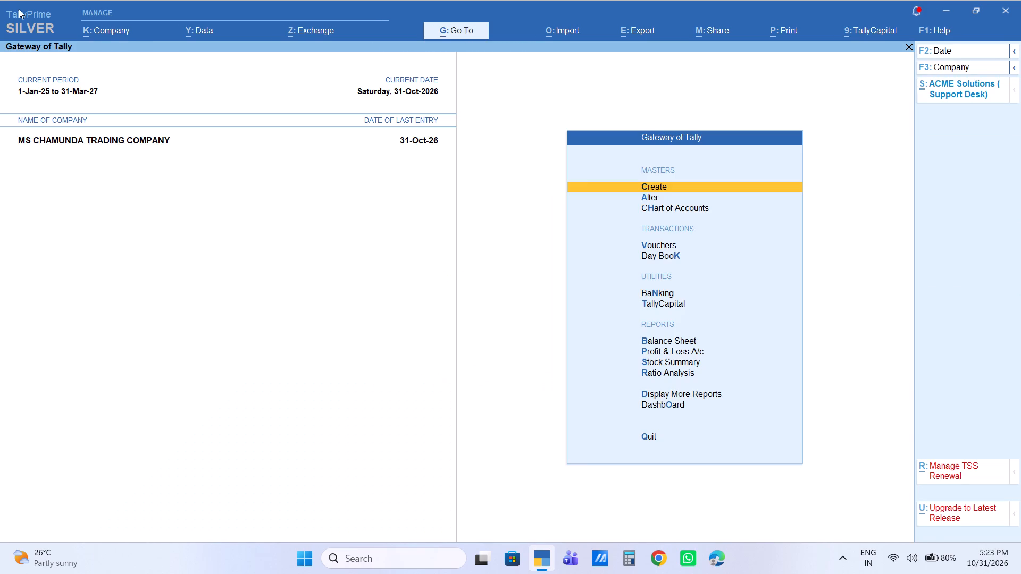
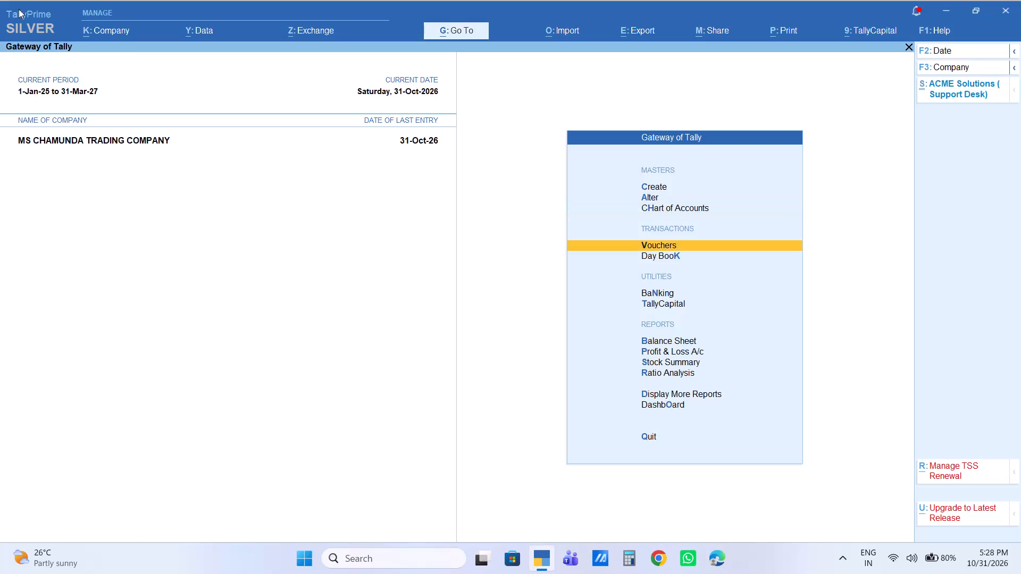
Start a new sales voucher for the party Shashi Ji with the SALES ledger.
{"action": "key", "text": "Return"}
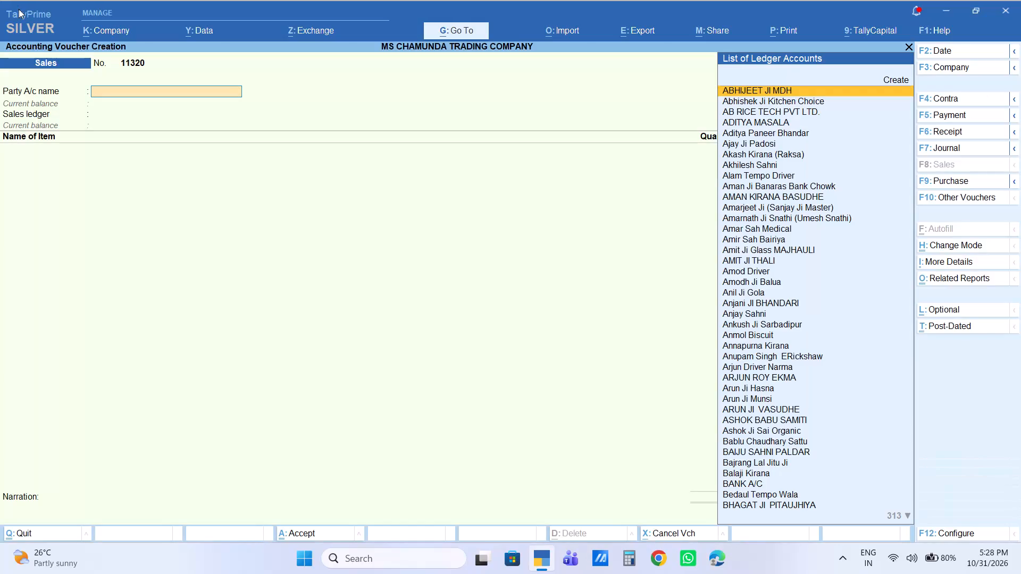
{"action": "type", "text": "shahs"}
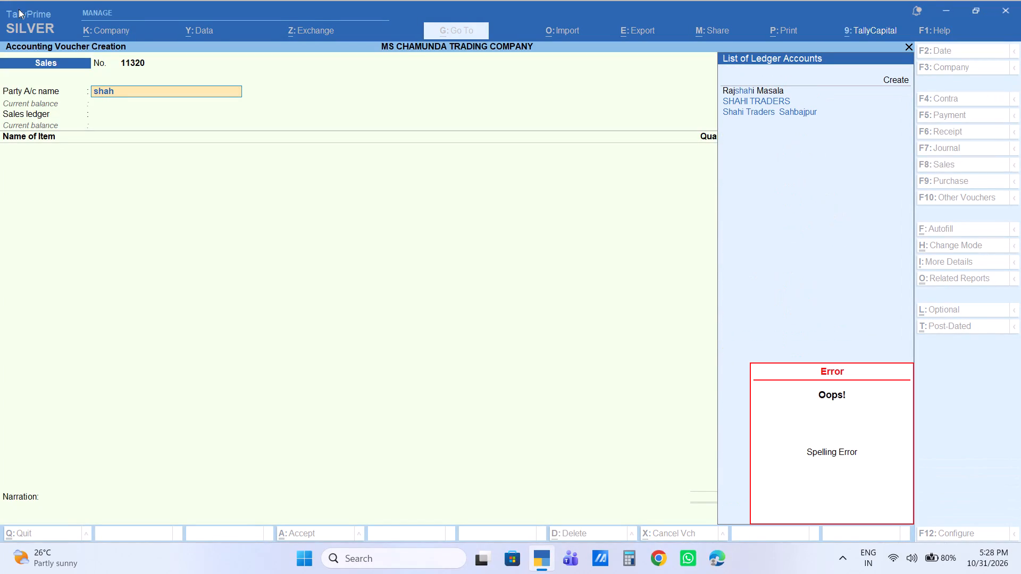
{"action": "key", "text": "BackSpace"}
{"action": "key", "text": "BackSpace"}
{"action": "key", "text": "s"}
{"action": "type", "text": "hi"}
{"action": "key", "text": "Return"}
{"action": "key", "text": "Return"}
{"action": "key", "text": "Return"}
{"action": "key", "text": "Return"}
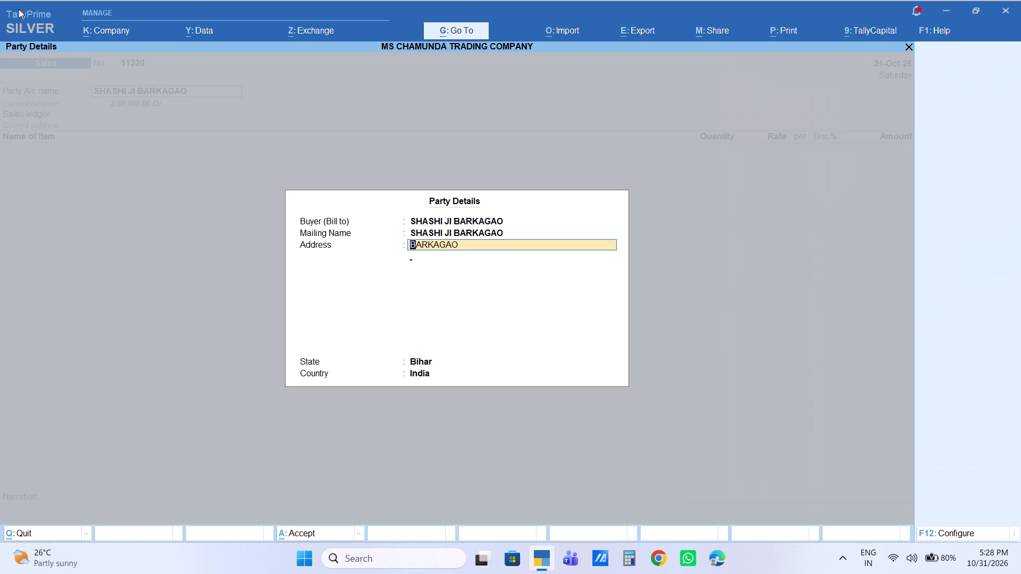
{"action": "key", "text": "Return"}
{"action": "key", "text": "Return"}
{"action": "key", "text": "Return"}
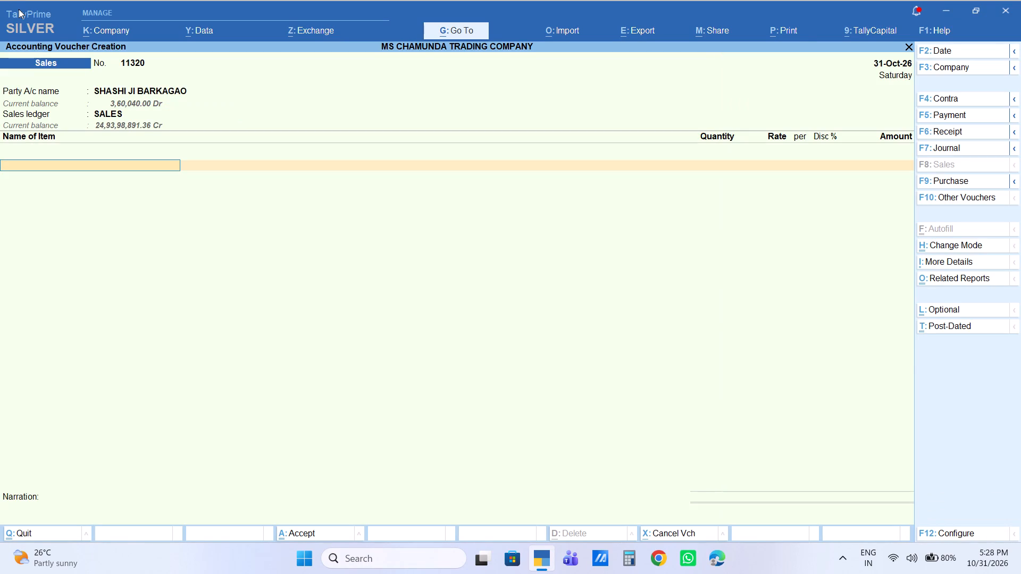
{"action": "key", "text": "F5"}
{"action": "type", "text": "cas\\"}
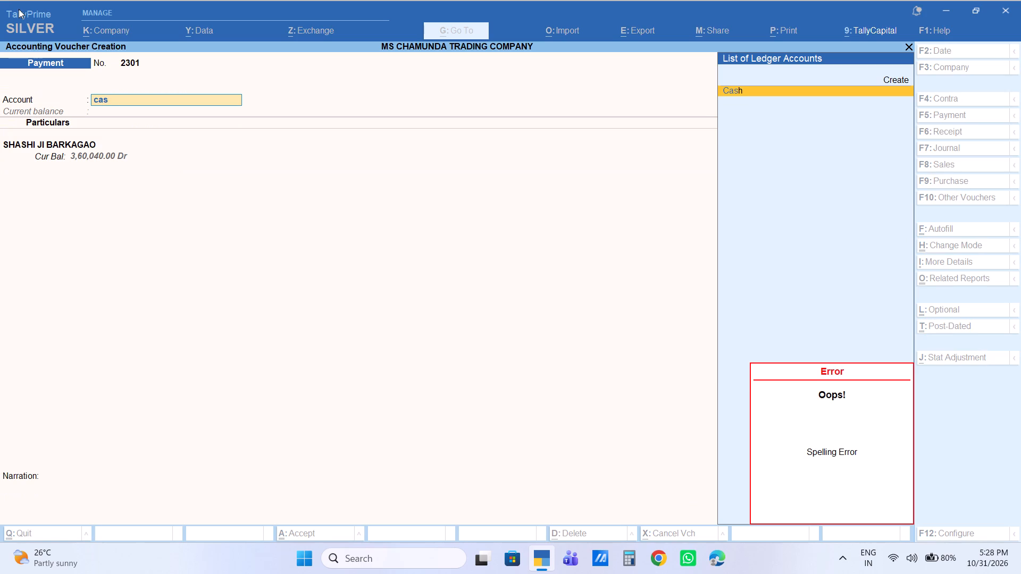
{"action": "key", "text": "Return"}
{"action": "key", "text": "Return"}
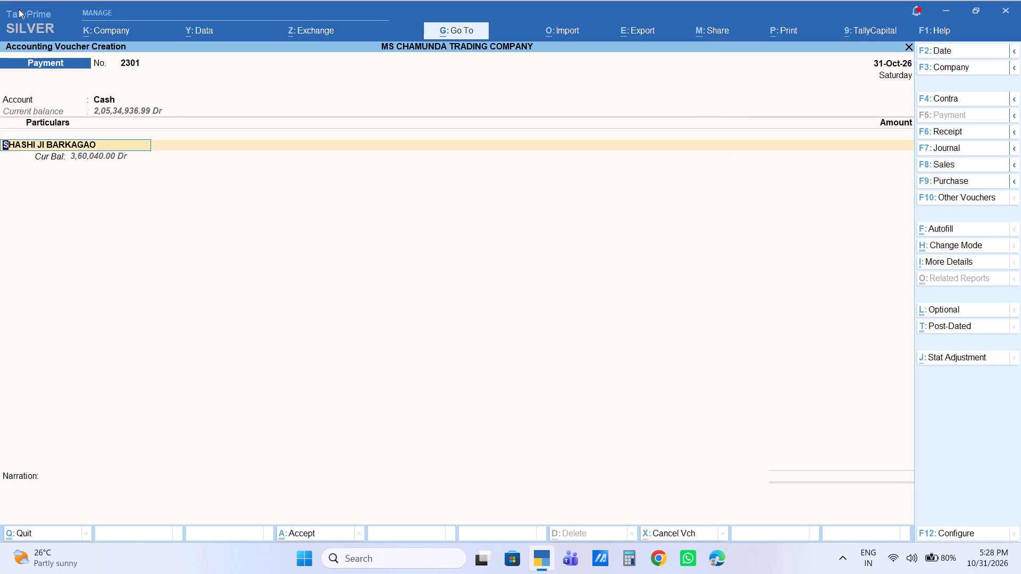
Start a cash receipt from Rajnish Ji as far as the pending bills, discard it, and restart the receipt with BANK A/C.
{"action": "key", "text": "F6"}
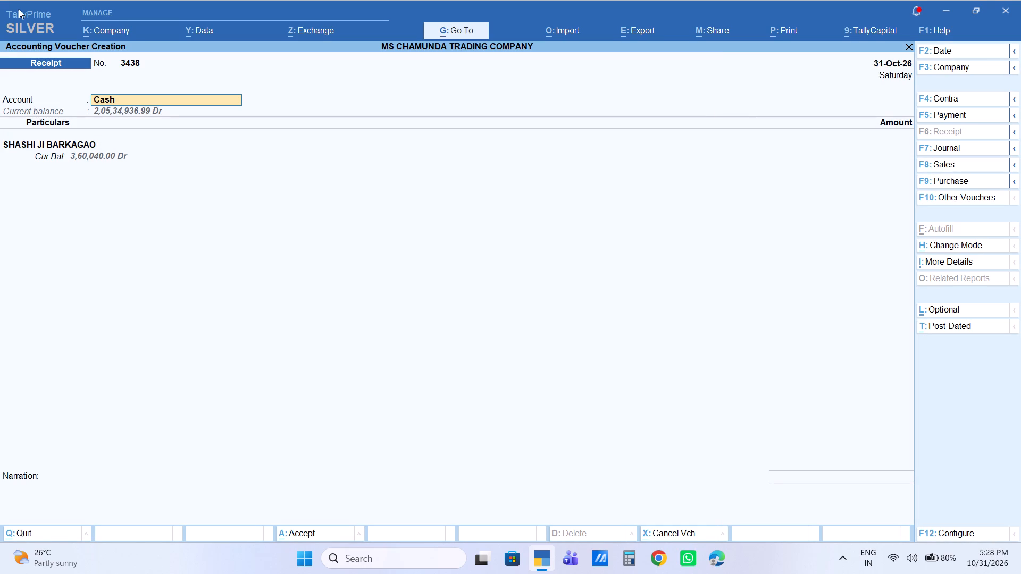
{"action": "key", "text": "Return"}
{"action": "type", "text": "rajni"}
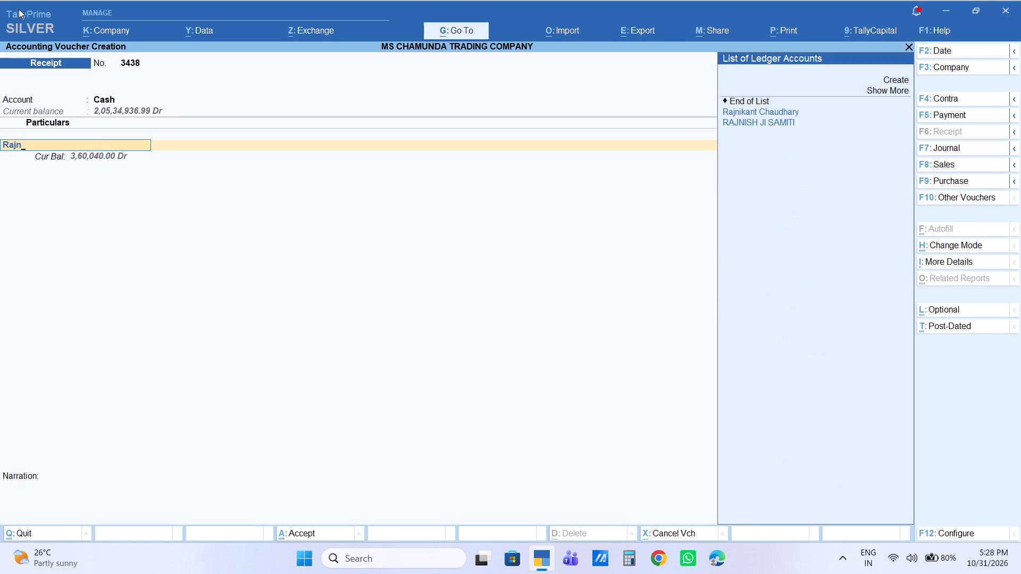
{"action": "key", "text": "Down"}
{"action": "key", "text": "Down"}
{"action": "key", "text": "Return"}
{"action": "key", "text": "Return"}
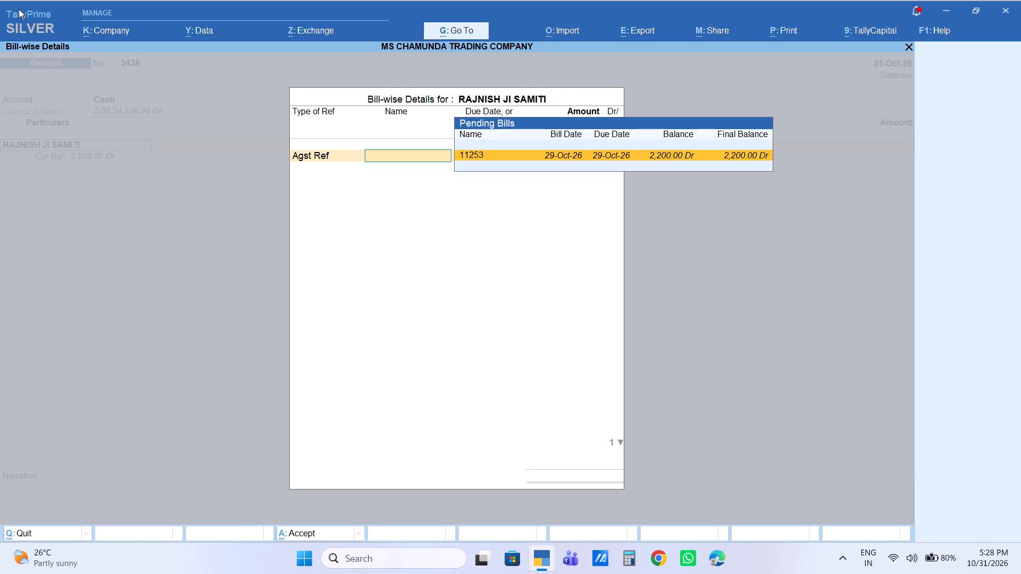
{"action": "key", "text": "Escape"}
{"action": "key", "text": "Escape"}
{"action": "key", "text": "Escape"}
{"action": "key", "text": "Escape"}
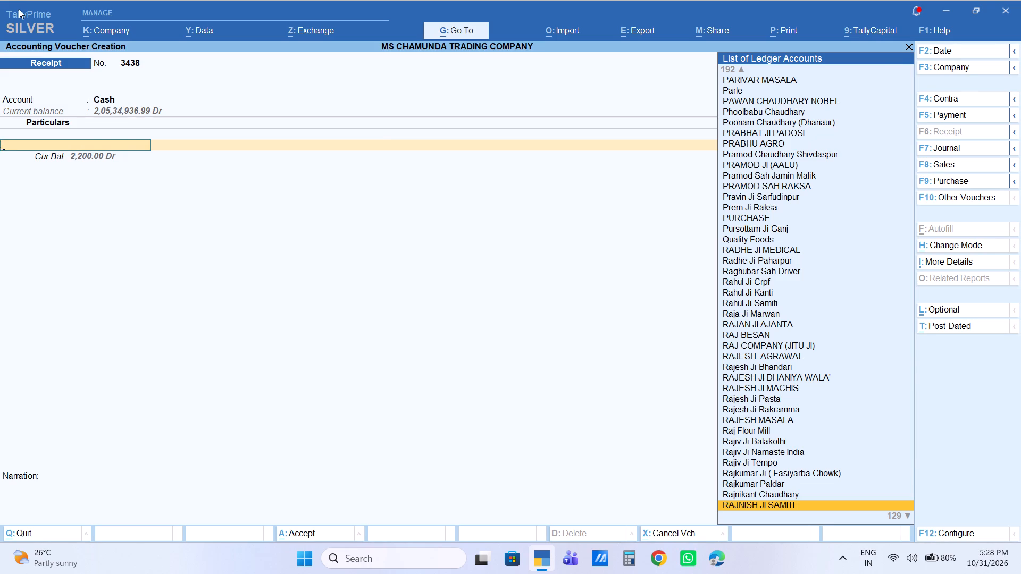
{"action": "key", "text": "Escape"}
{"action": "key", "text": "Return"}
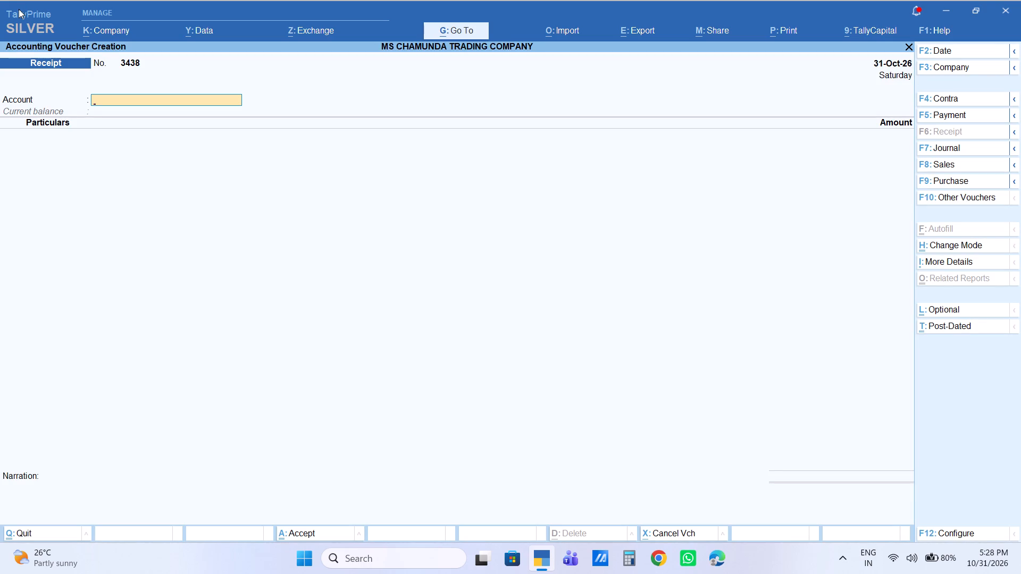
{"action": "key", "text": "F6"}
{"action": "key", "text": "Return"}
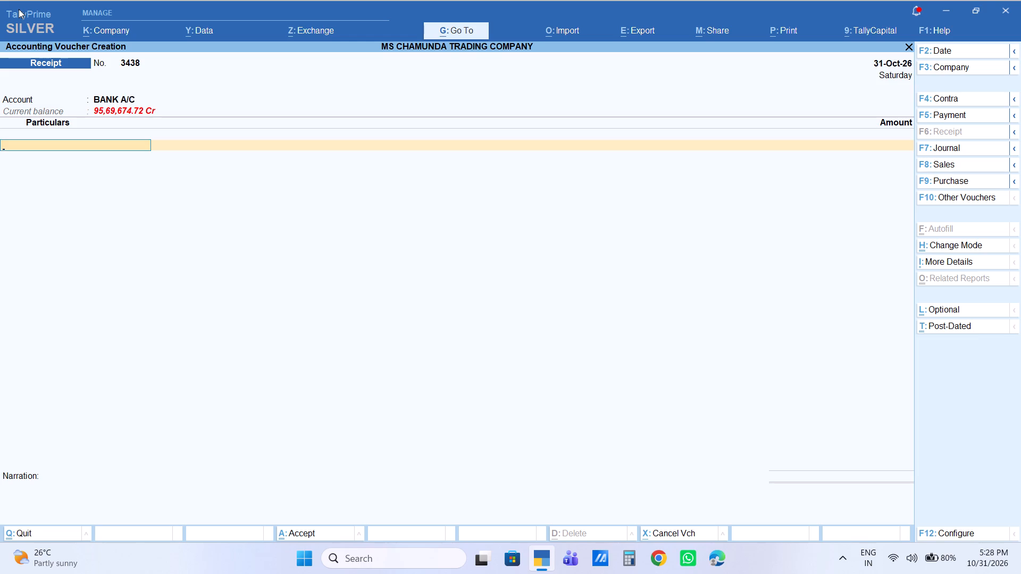
Begin a sales voucher for the party Shashi Ji, keeping the default party details and using the SALES ledger.
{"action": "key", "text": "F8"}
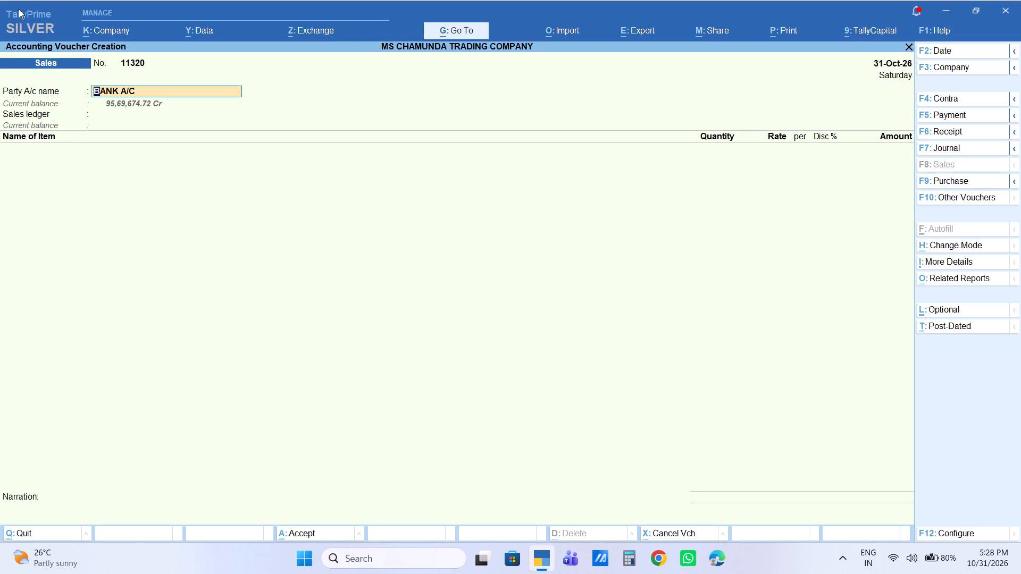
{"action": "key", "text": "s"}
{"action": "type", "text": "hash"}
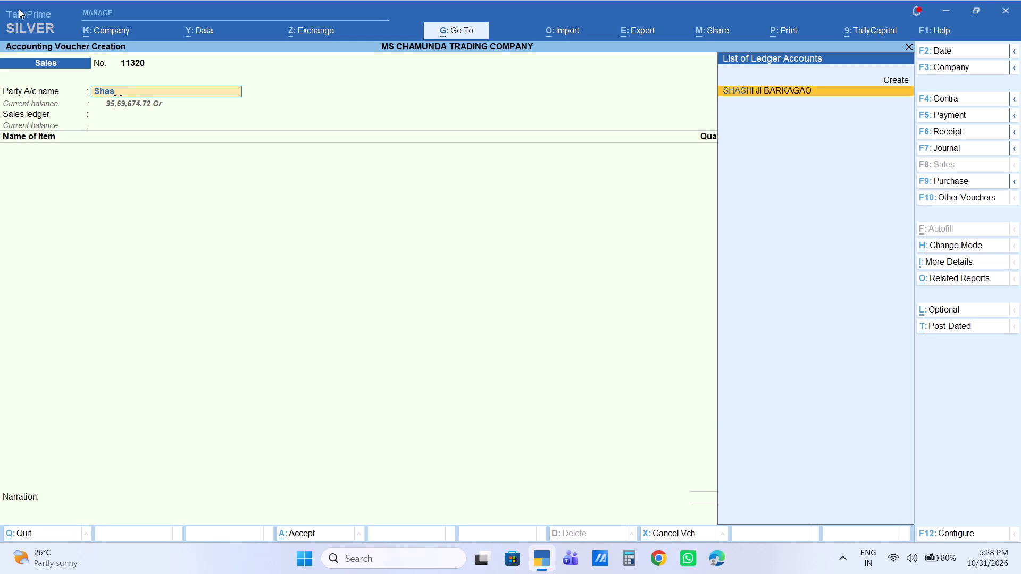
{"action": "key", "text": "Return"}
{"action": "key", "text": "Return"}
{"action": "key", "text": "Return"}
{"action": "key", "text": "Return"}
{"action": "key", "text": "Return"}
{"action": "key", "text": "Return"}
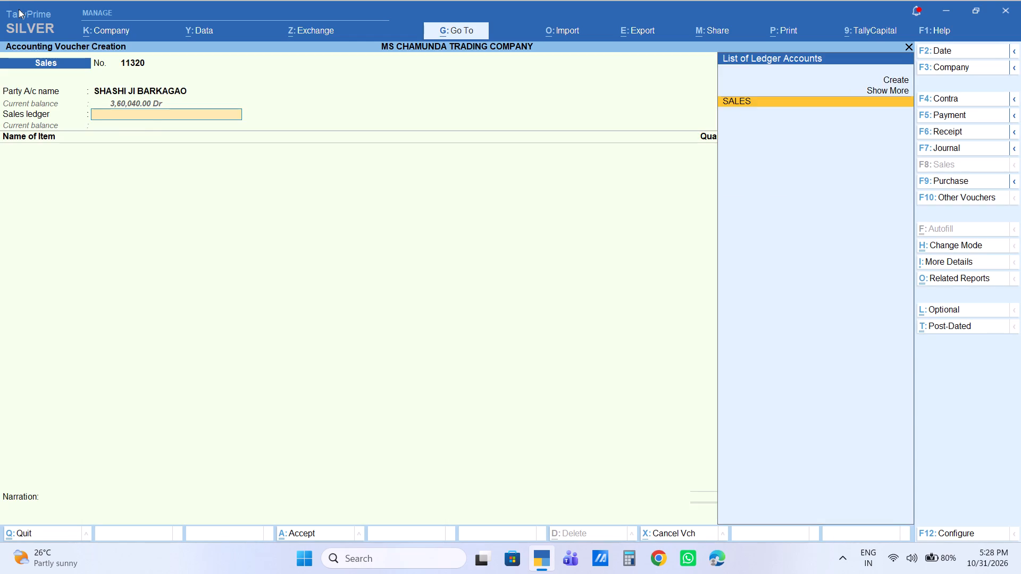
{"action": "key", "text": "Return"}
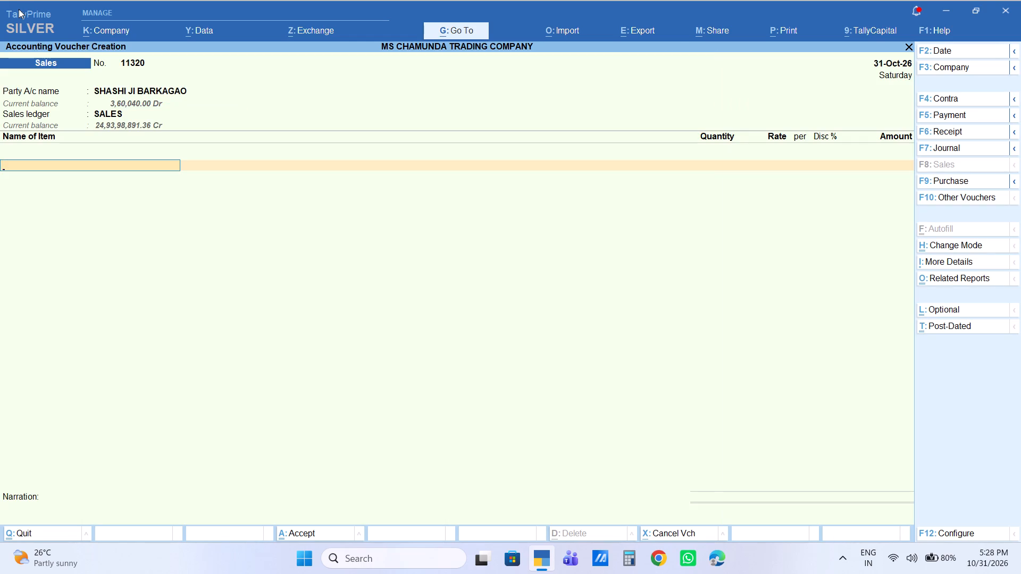
Add the item Ratna Miniket25kg with a quantity of 110 bags and an amount of 1,33,100.
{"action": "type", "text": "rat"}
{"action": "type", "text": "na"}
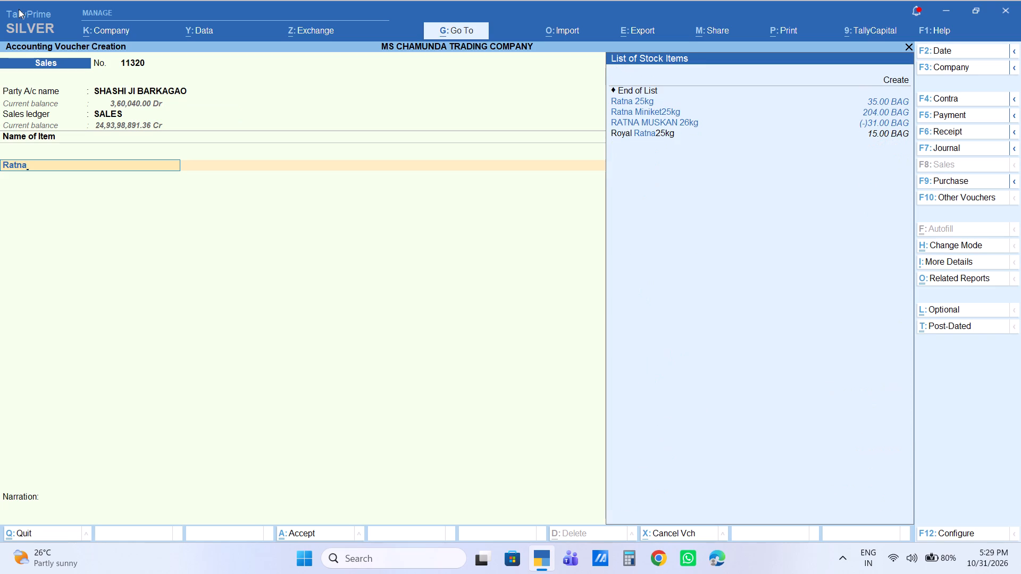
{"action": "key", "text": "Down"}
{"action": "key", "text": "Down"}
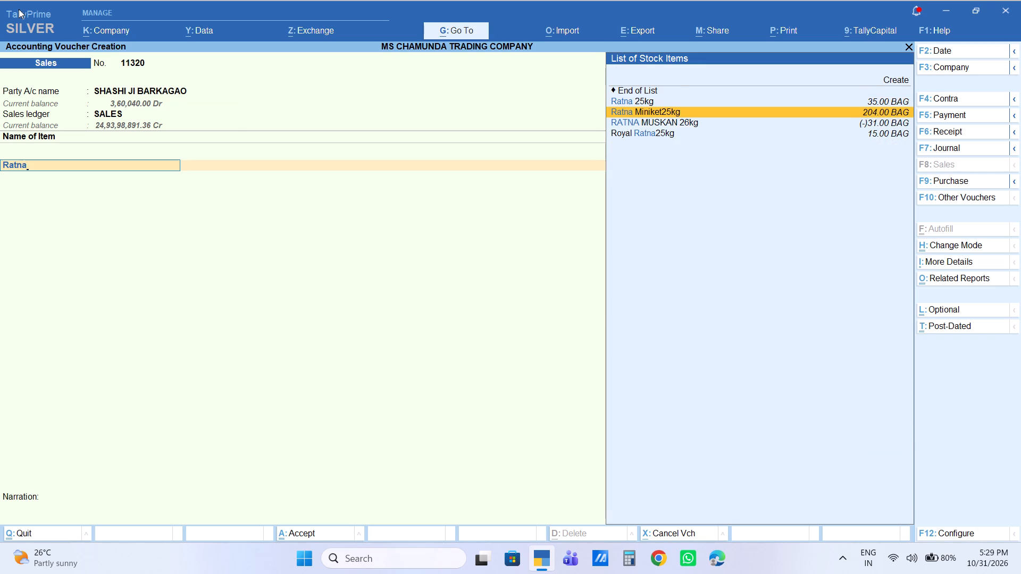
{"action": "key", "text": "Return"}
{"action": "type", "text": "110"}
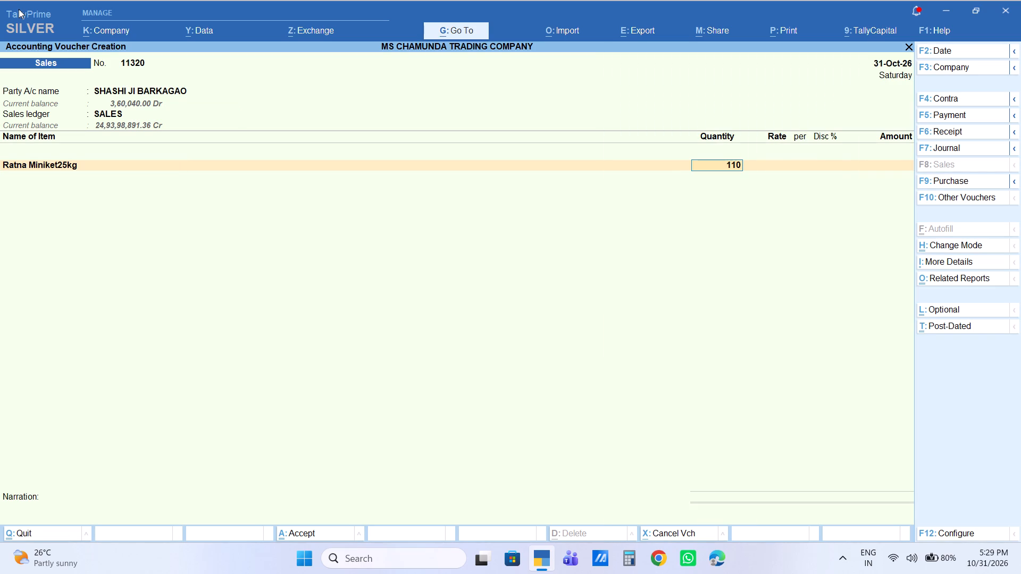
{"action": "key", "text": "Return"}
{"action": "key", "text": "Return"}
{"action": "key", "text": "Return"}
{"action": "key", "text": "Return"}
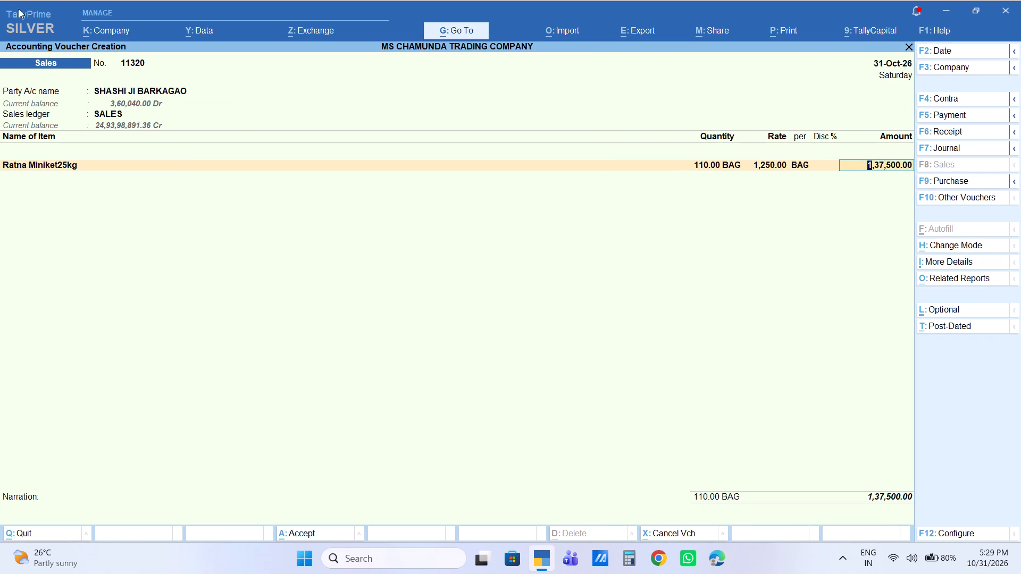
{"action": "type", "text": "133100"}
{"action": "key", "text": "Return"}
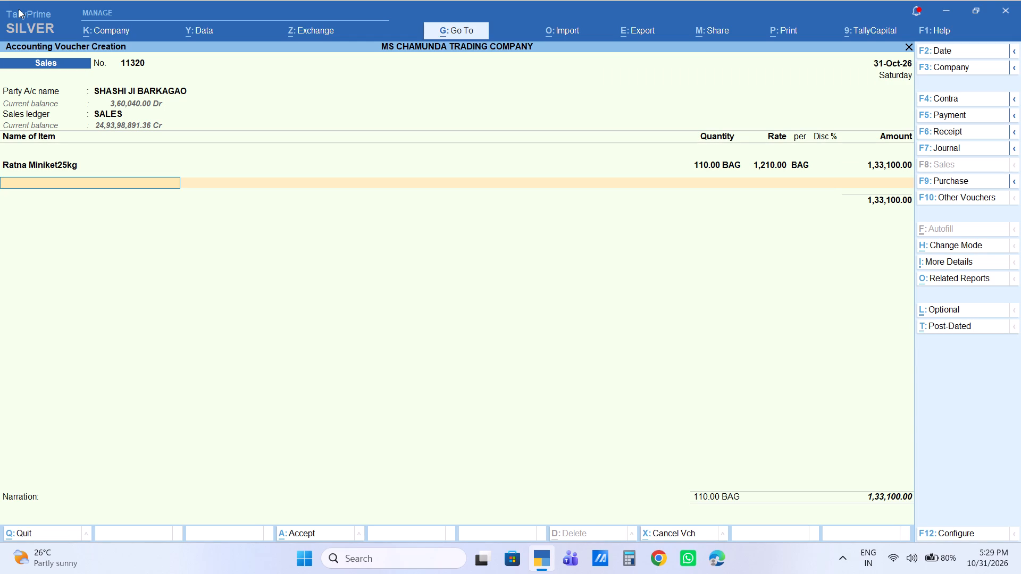
Add the item Mansa Bhog 25kg with a quantity of 20 bags and an amount of 24,200.
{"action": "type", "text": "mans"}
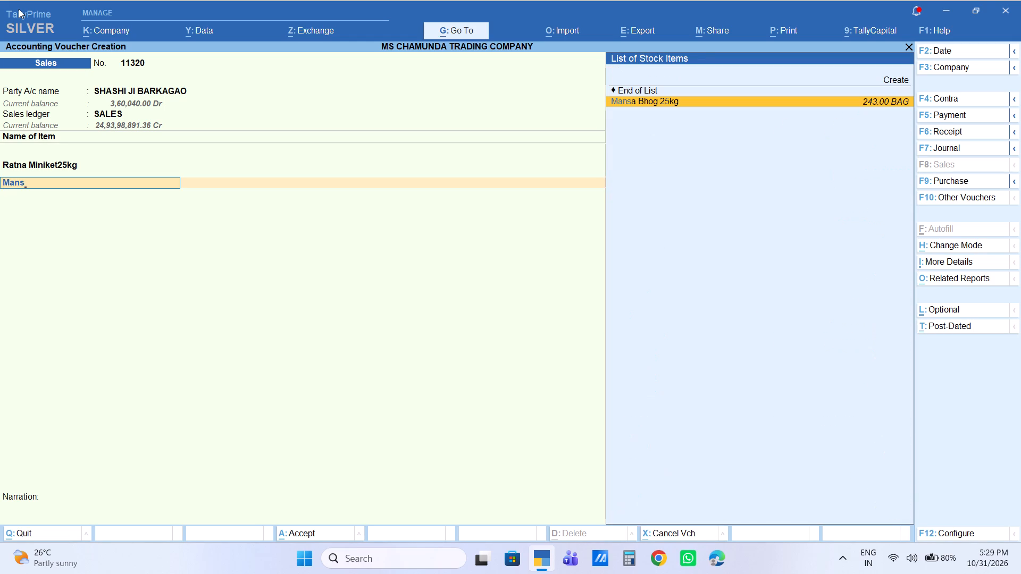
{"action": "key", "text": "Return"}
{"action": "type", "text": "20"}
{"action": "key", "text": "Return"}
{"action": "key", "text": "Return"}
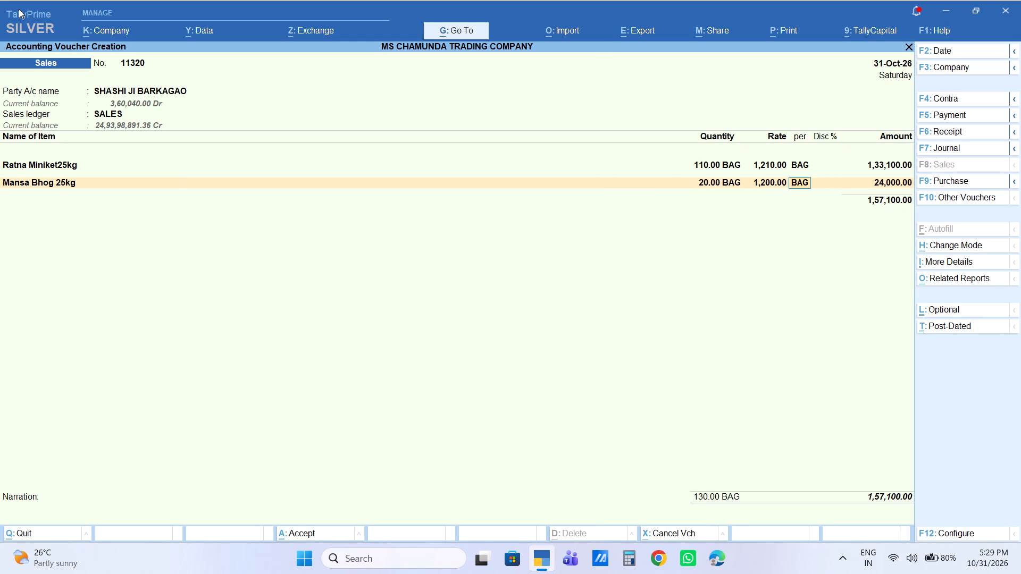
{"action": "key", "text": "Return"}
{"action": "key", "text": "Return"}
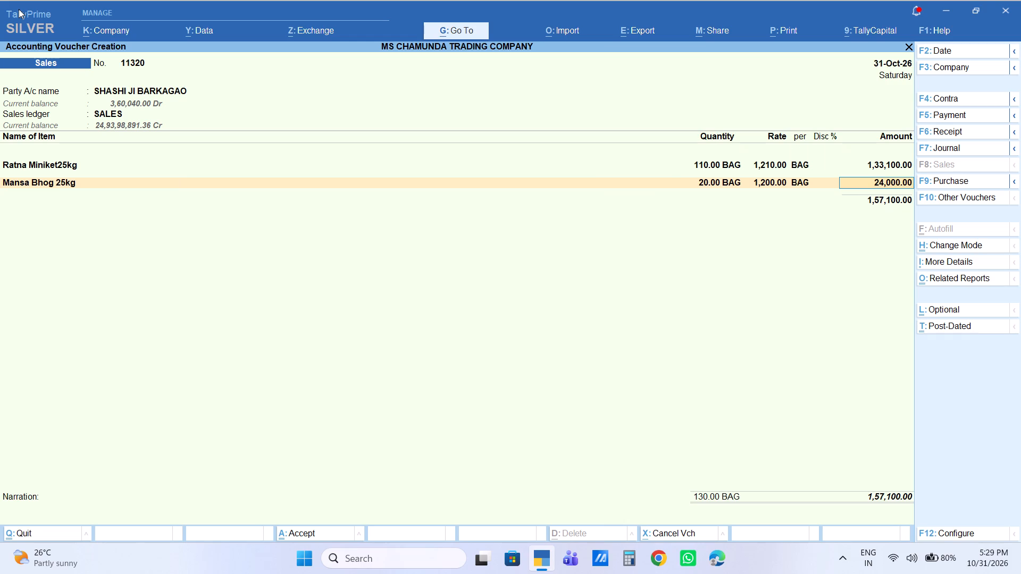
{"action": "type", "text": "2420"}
{"action": "key", "text": "0"}
{"action": "key", "text": "Return"}
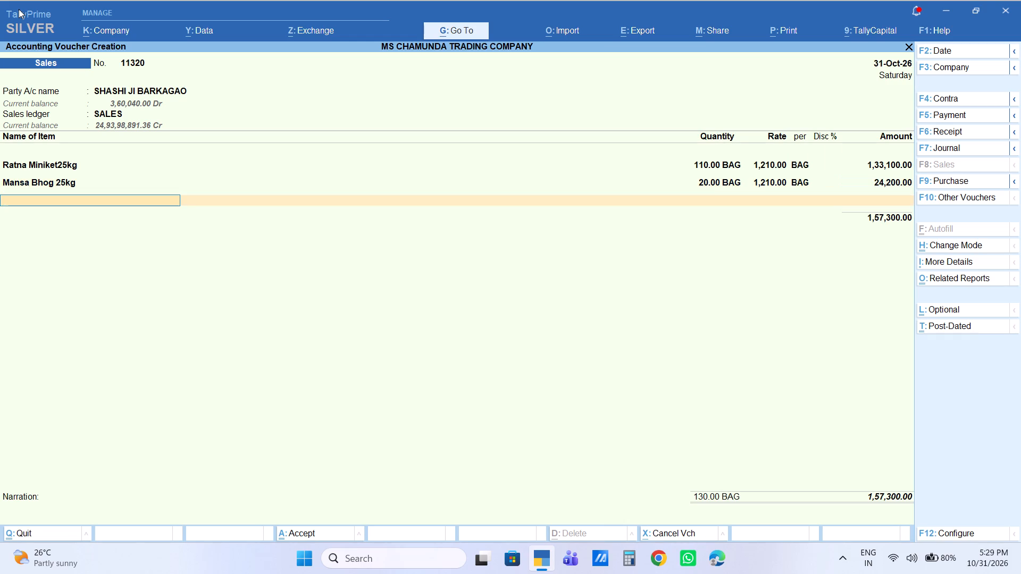
End the item list and add a Labour Charge of 260 to the voucher.
{"action": "key", "text": "Return"}
{"action": "type", "text": "la"}
{"action": "key", "text": "Return"}
{"action": "key", "text": "Return"}
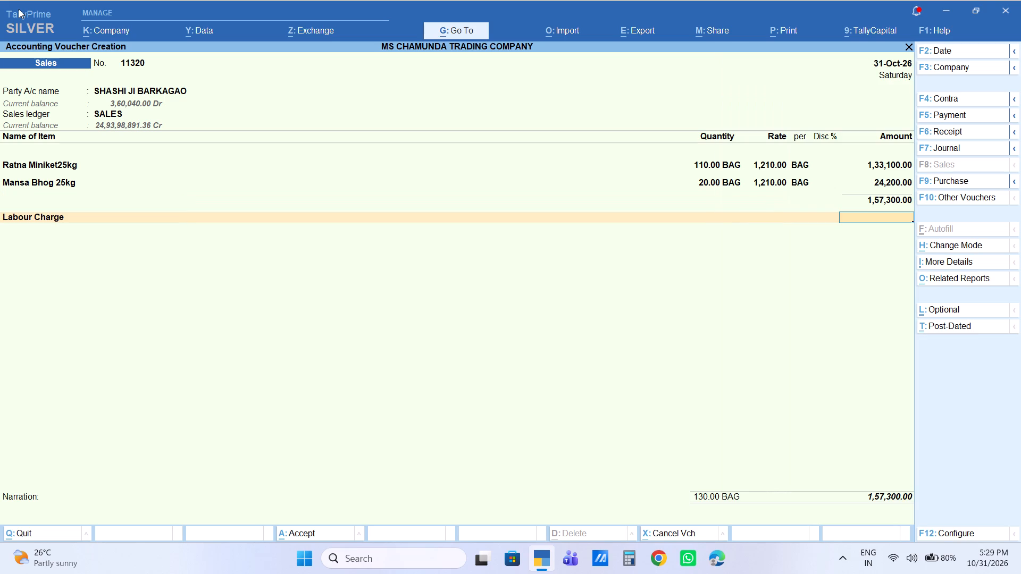
{"action": "type", "text": "260"}
{"action": "key", "text": "Return"}
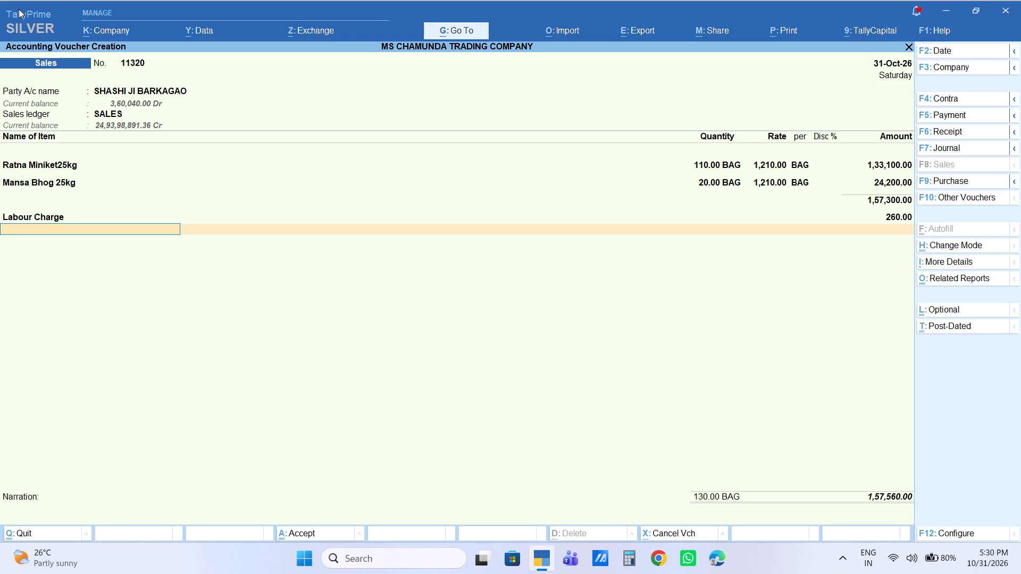
Allocate the full voucher amount as a new bill reference and save the sales voucher.
{"action": "key", "text": "Return"}
{"action": "key", "text": "Return"}
{"action": "key", "text": "Return"}
{"action": "key", "text": "Return"}
{"action": "key", "text": "Return"}
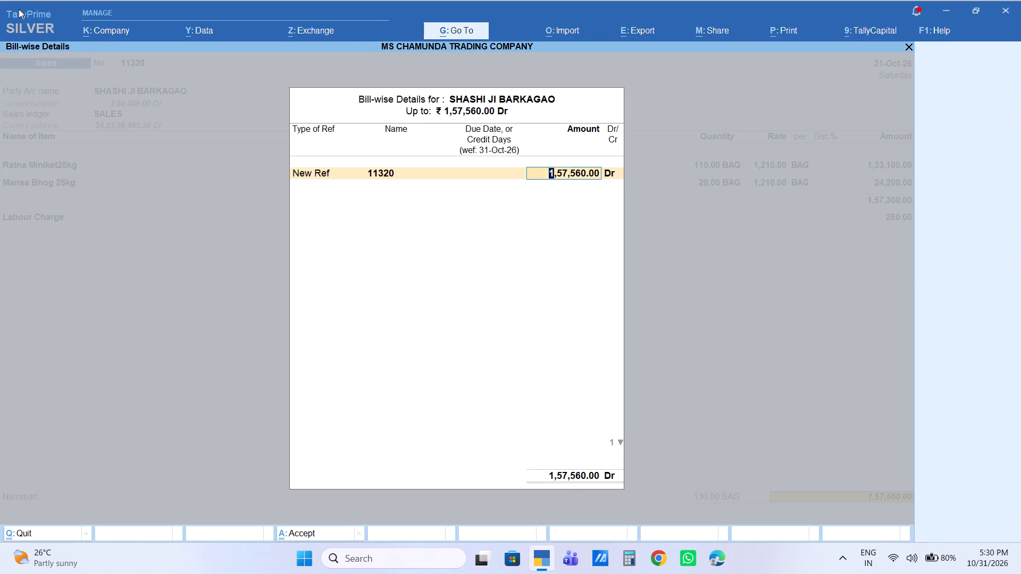
{"action": "key", "text": "Return"}
{"action": "key", "text": "Return"}
{"action": "key", "text": "Return"}
{"action": "key", "text": "Return"}
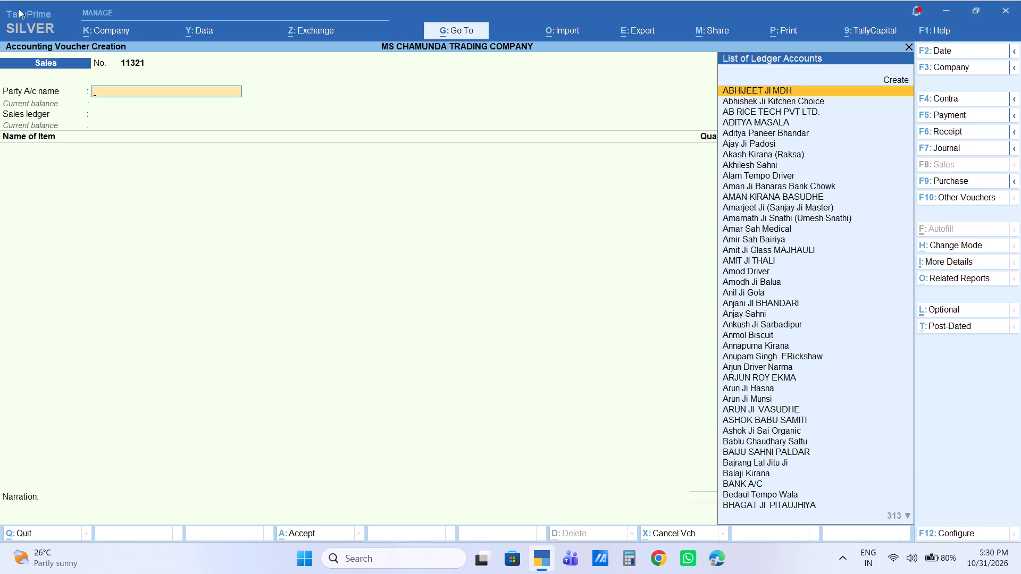
Begin the next sales voucher with Cash as the party account and SALES as the sales ledger.
{"action": "type", "text": "cas"}
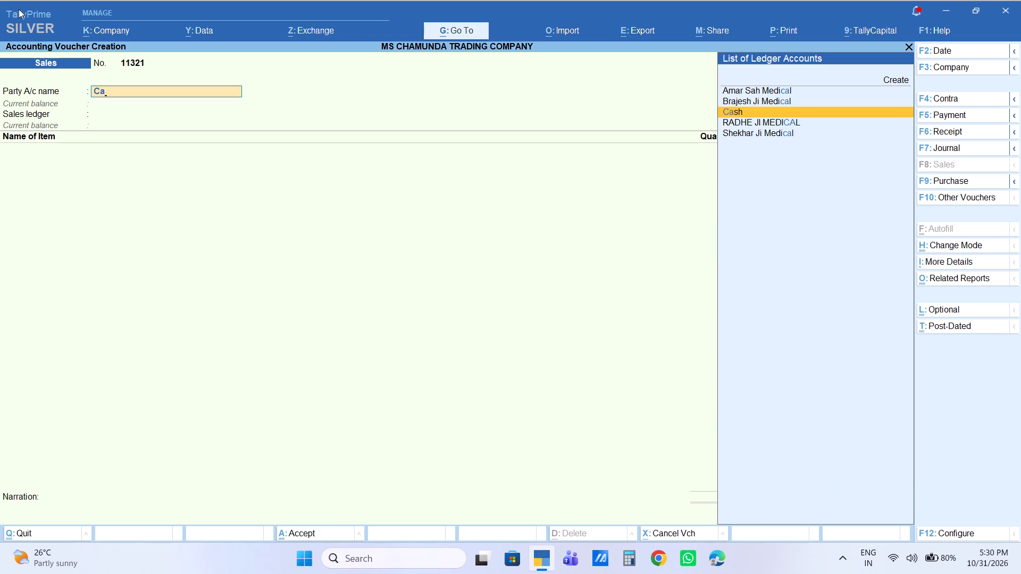
{"action": "key", "text": "Return"}
{"action": "key", "text": "Return"}
{"action": "key", "text": "Return"}
{"action": "key", "text": "Return"}
{"action": "key", "text": "Return"}
{"action": "key", "text": "Return"}
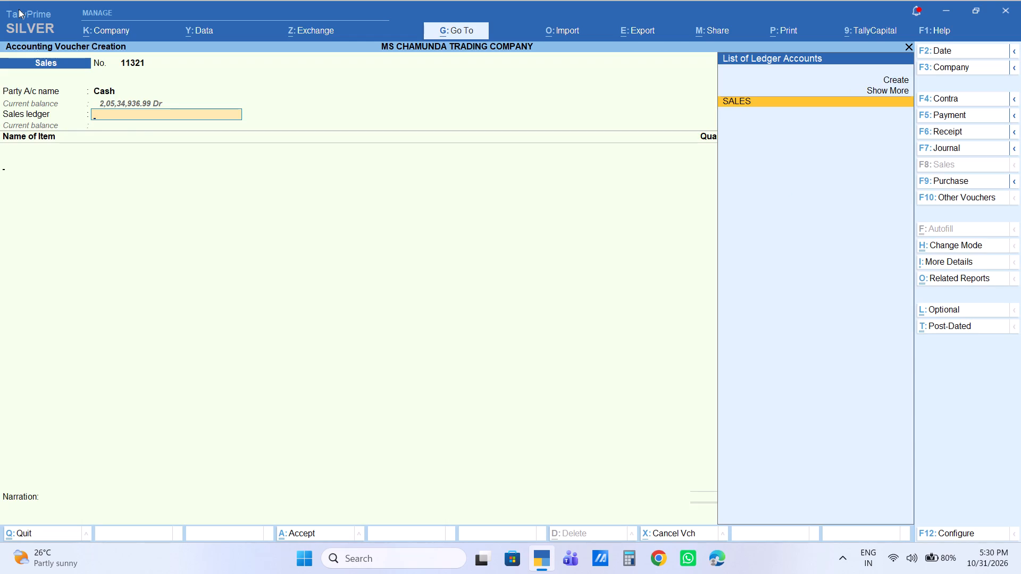
Add the item CHINI DF 50KG with a quantity of 1 bag at a rate of 3,100.
{"action": "type", "text": "dg"}
{"action": "key", "text": "BackSpace"}
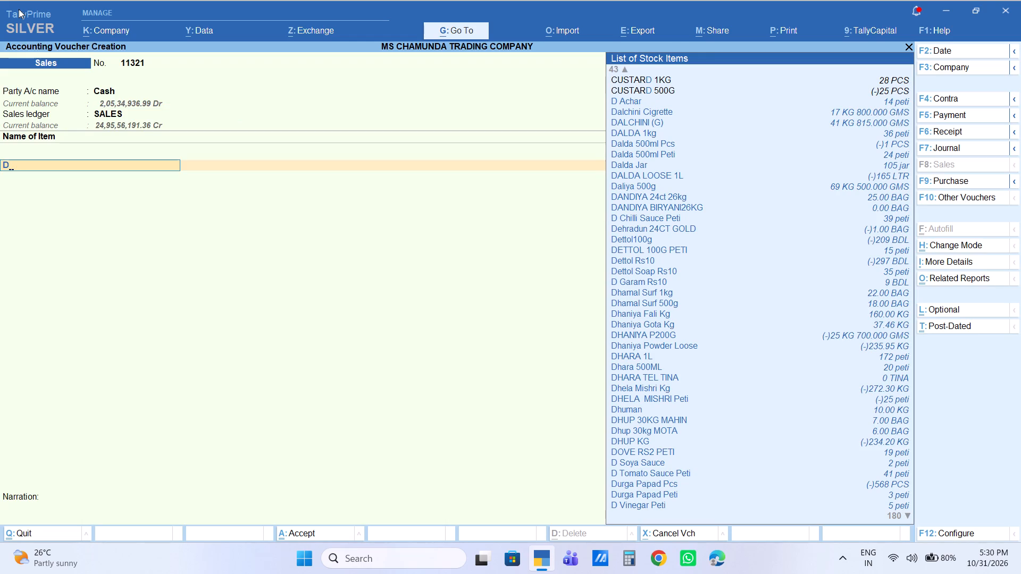
{"action": "key", "text": "f"}
{"action": "key", "text": "Return"}
{"action": "key", "text": "1"}
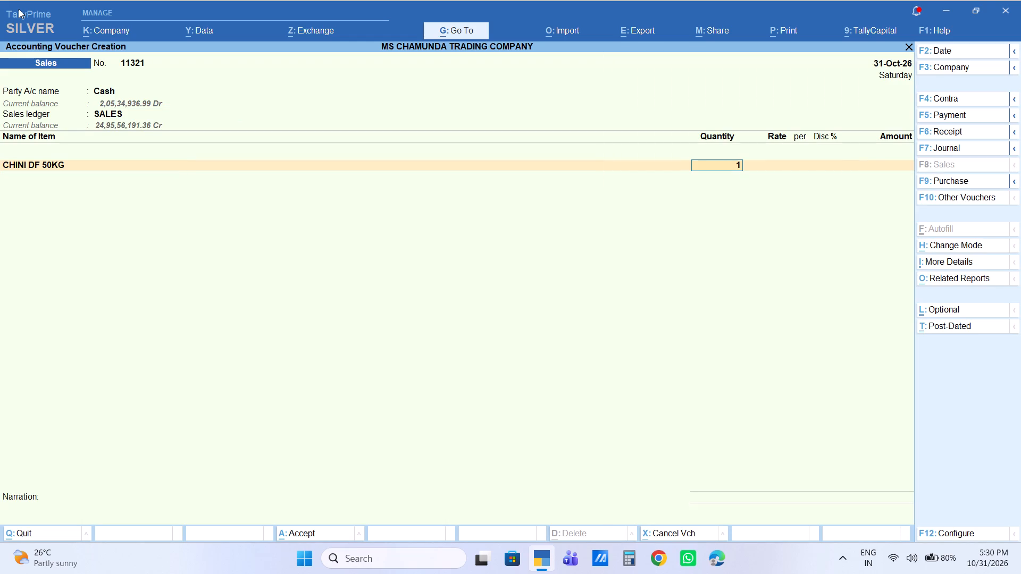
{"action": "key", "text": "Return"}
{"action": "key", "text": "Return"}
{"action": "key", "text": "Return"}
{"action": "key", "text": "Return"}
{"action": "key", "text": "Return"}
End the item list and add a Labour Charge of 5 to the voucher.
{"action": "key", "text": "Return"}
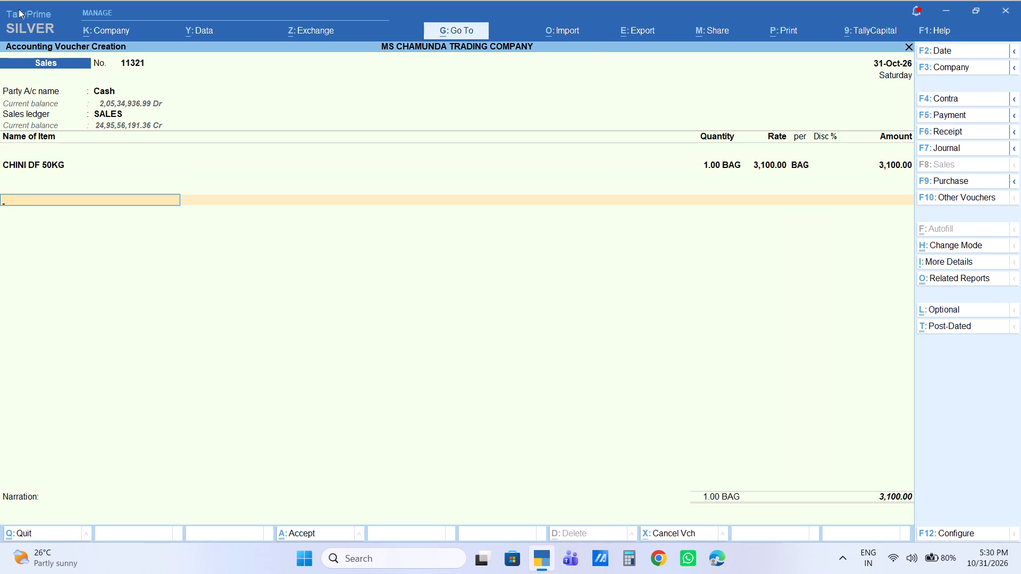
{"action": "type", "text": "la"}
{"action": "key", "text": "Return"}
{"action": "key", "text": "Return"}
{"action": "key", "text": "5"}
{"action": "key", "text": "Return"}
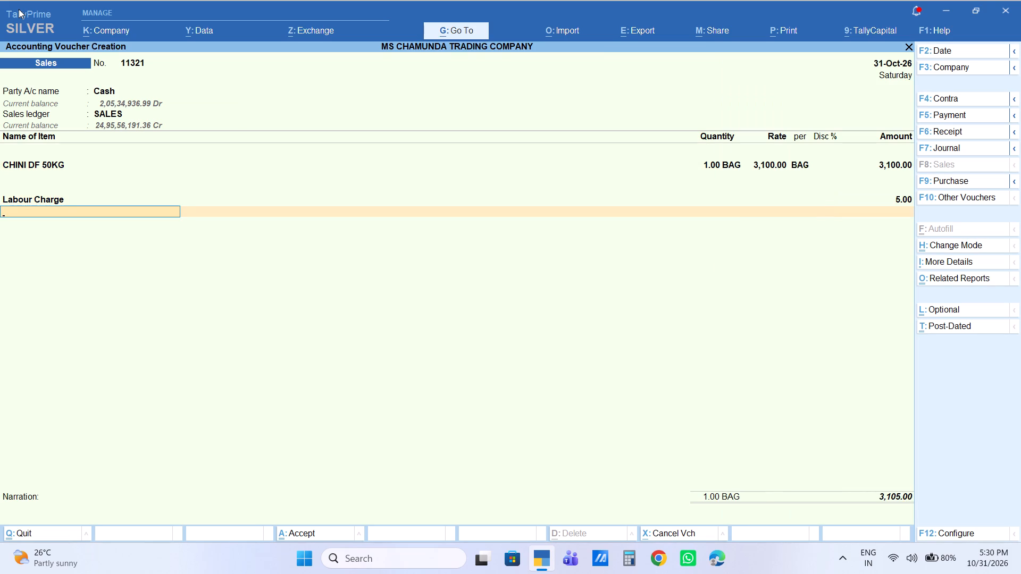
Go back to the CHINI DF 50KG line and set its quantity to 2 bags, with an amount of 6,200.
{"action": "key", "text": "BackSpace"}
{"action": "key", "text": "BackSpace"}
{"action": "key", "text": "BackSpace"}
{"action": "key", "text": "BackSpace"}
{"action": "key", "text": "BackSpace"}
{"action": "key", "text": "BackSpace"}
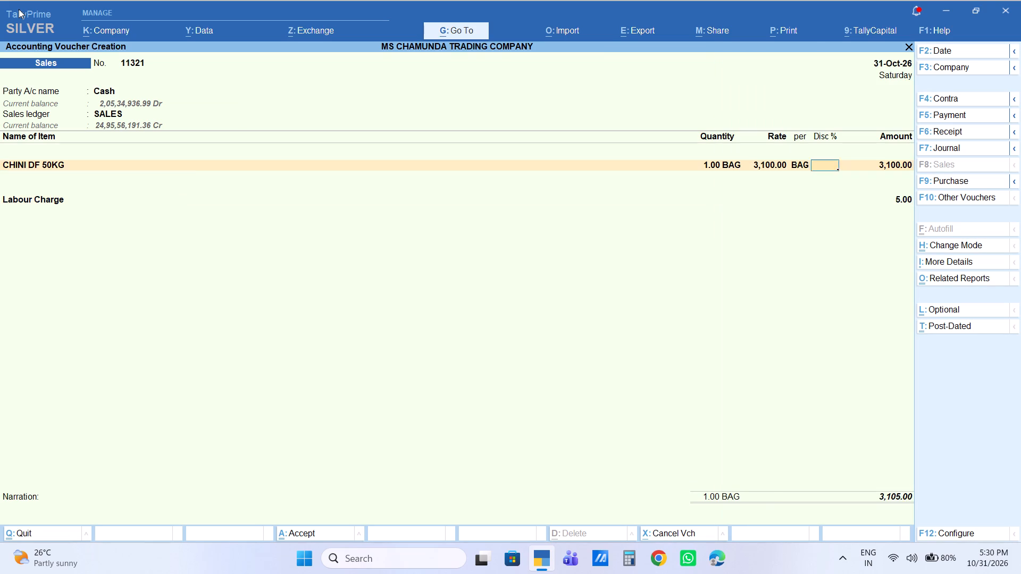
{"action": "key", "text": "BackSpace"}
{"action": "key", "text": "BackSpace"}
{"action": "key", "text": "2"}
{"action": "key", "text": "Return"}
{"action": "key", "text": "Return"}
{"action": "key", "text": "Return"}
{"action": "key", "text": "Return"}
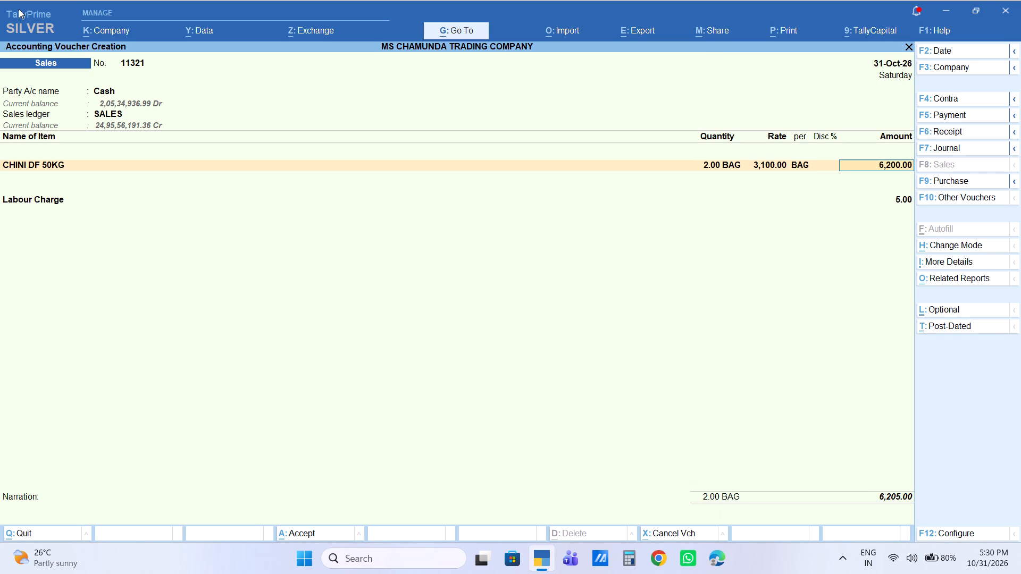
{"action": "key", "text": "Return"}
Set the Labour Charge to 10 and save the cash sales voucher.
{"action": "key", "text": "Return"}
{"action": "key", "text": "Return"}
{"action": "key", "text": "Return"}
{"action": "type", "text": "10"}
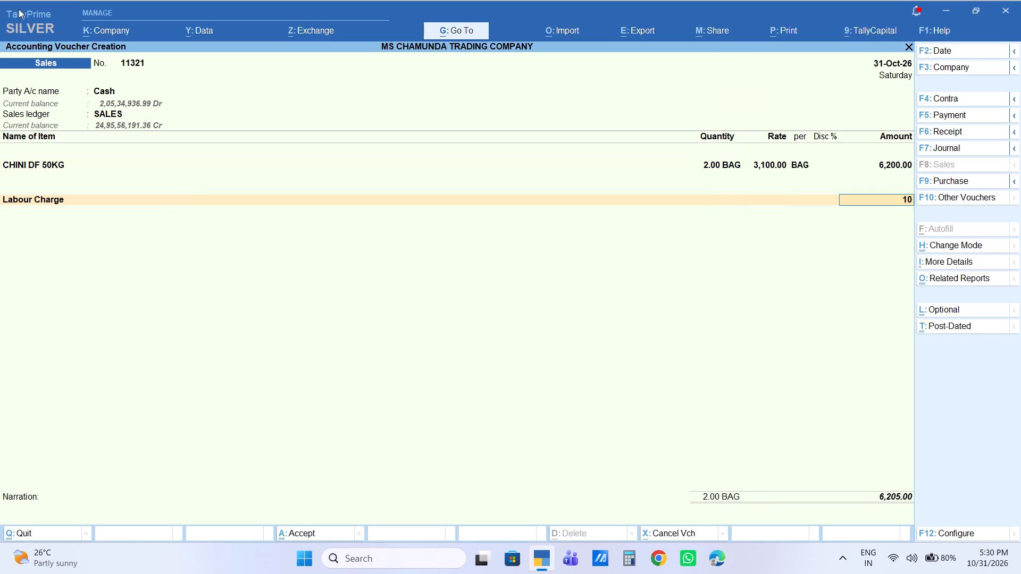
{"action": "key", "text": "Return"}
{"action": "key", "text": "Return"}
{"action": "key", "text": "Return"}
{"action": "key", "text": "Return"}
{"action": "key", "text": "Return"}
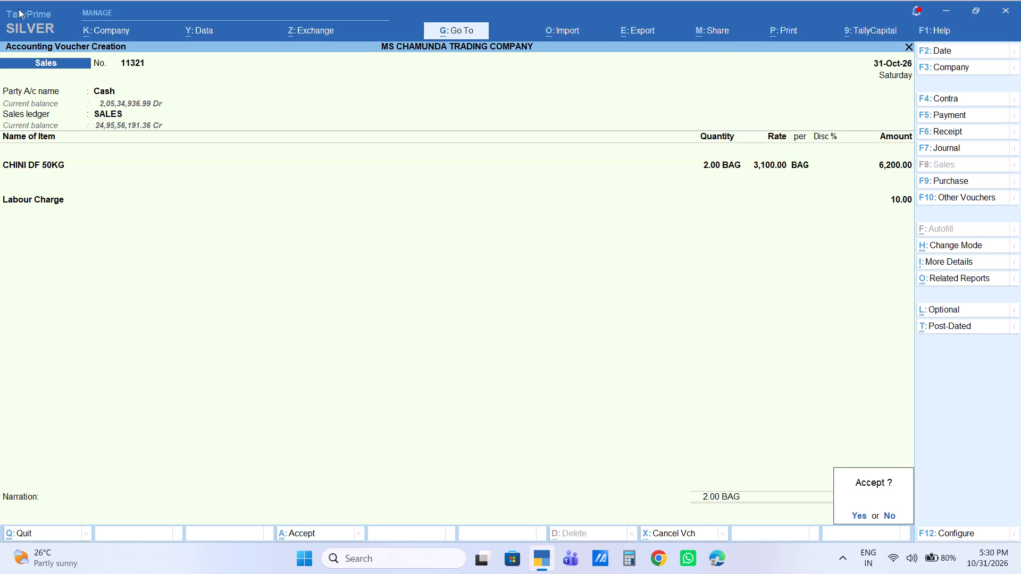
{"action": "key", "text": "Return"}
Begin the next sales voucher with Cash as the party account and SALES as the sales ledger.
{"action": "key", "text": "BackSpace"}
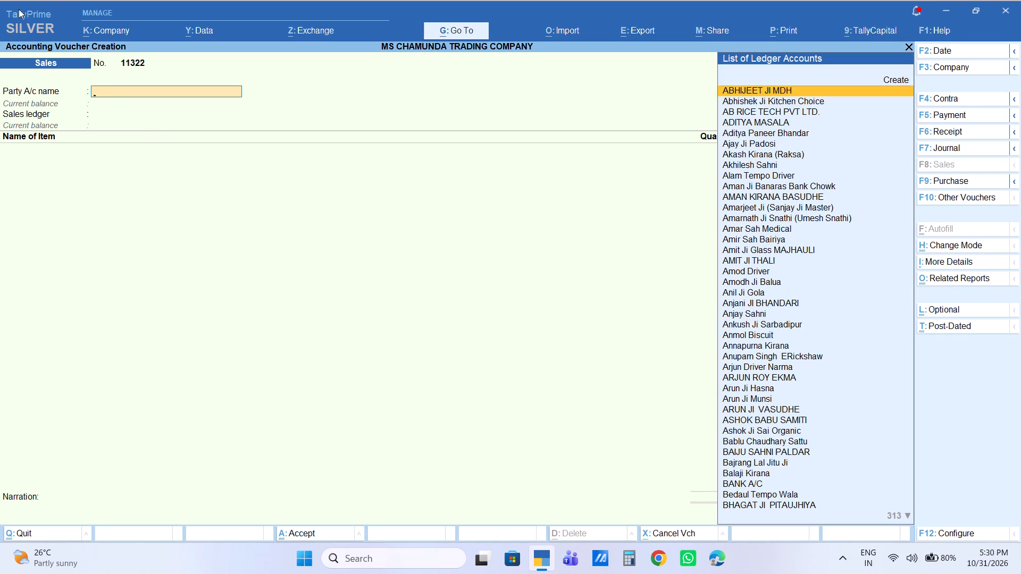
{"action": "type", "text": "cas"}
{"action": "key", "text": "Return"}
{"action": "key", "text": "Return"}
{"action": "key", "text": "Return"}
{"action": "key", "text": "Return"}
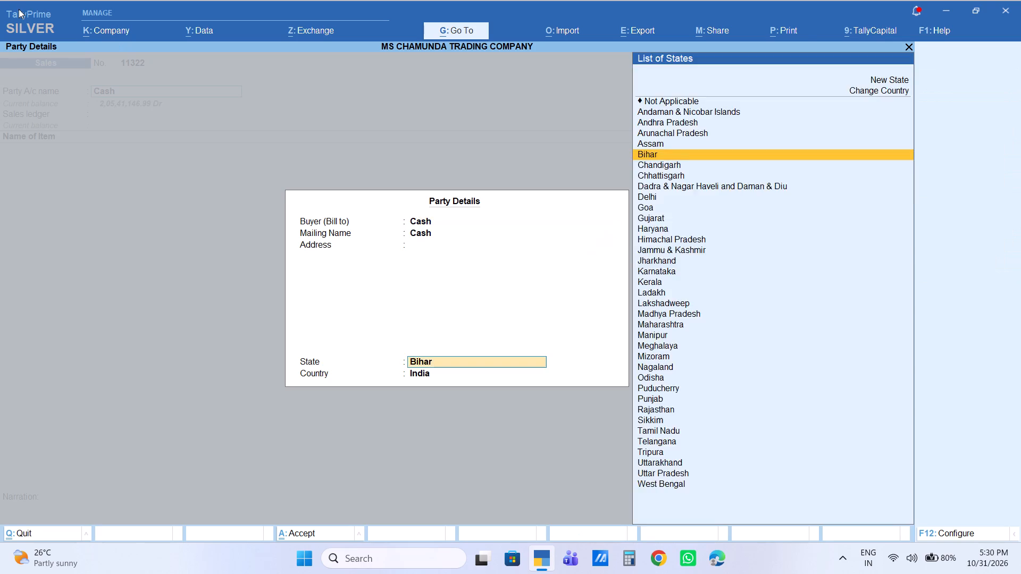
{"action": "key", "text": "Return"}
{"action": "key", "text": "Return"}
Add the item R Meat Rs5 BDL with a quantity of 2 bundles at a rate of 185.
{"action": "type", "text": "r mea"}
{"action": "key", "text": "Down"}
{"action": "key", "text": "Down"}
{"action": "key", "text": "Down"}
{"action": "key", "text": "Down"}
{"action": "key", "text": "Down"}
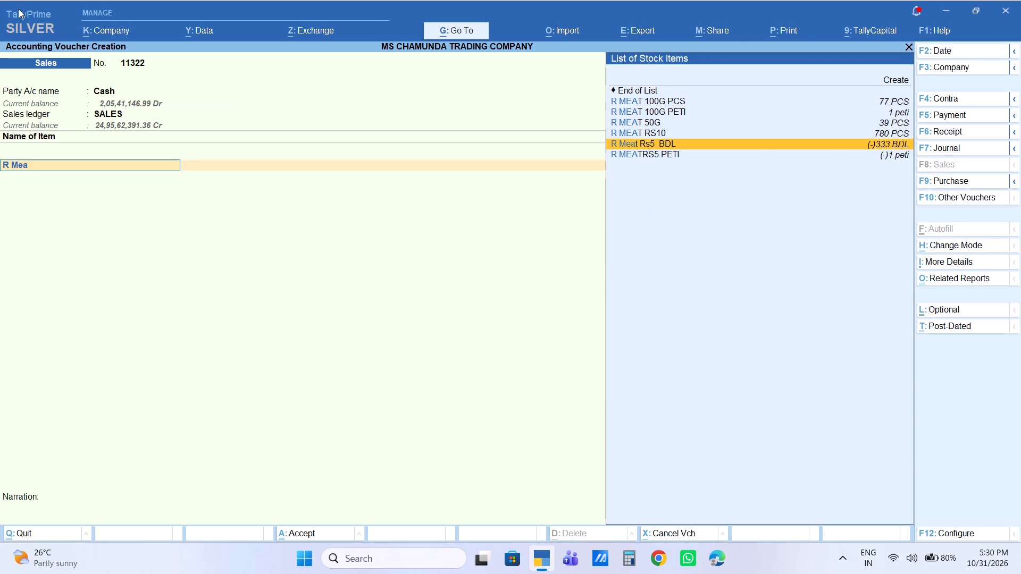
{"action": "key", "text": "Return"}
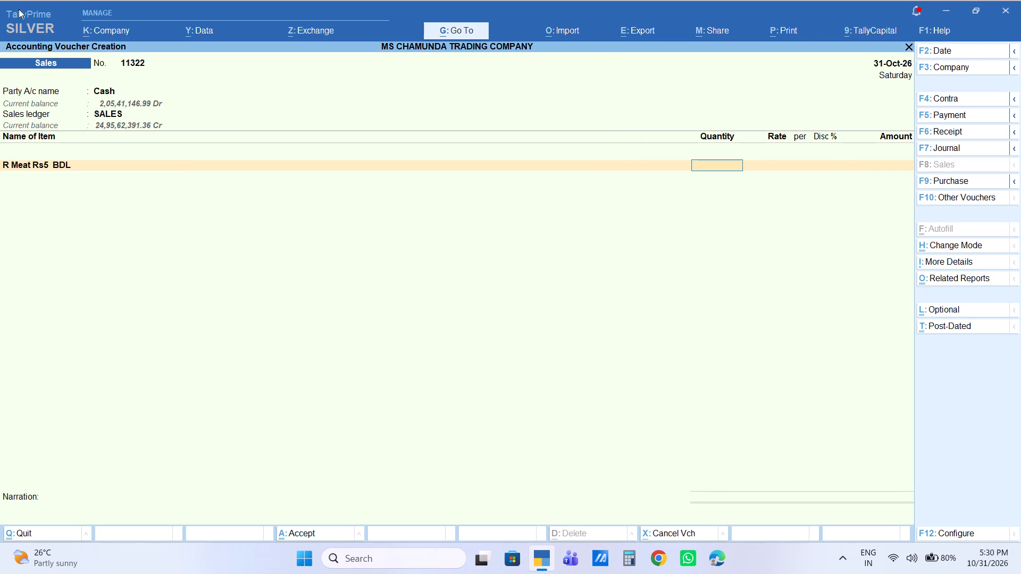
{"action": "key", "text": "2"}
{"action": "key", "text": "Return"}
{"action": "key", "text": "Return"}
{"action": "key", "text": "Return"}
{"action": "key", "text": "Return"}
{"action": "key", "text": "Return"}
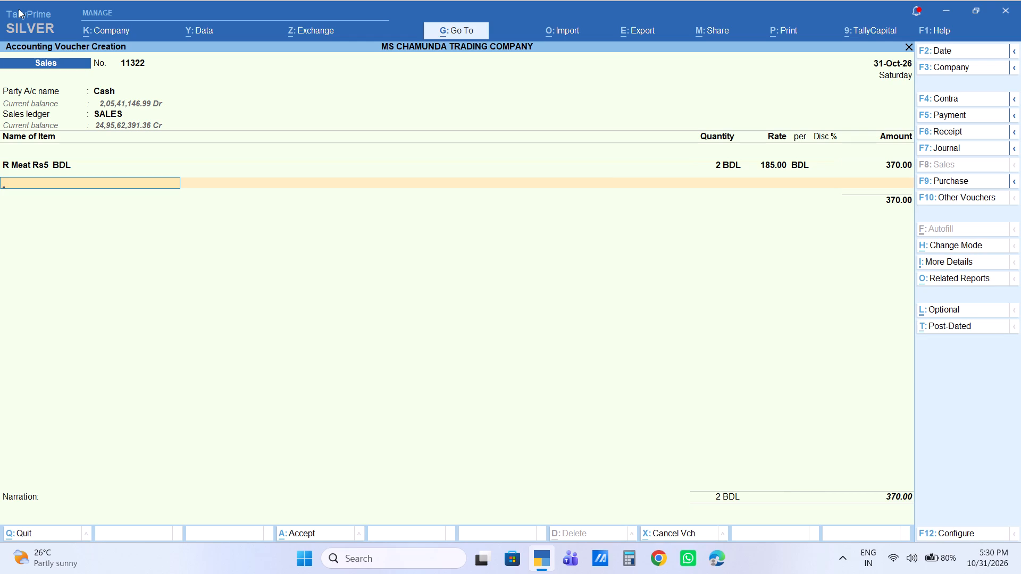
Add the item R GARAM RS5 BdL with a quantity of 1 bundle at a rate of 185.
{"action": "type", "text": "r gara"}
{"action": "key", "text": "Down"}
{"action": "key", "text": "Down"}
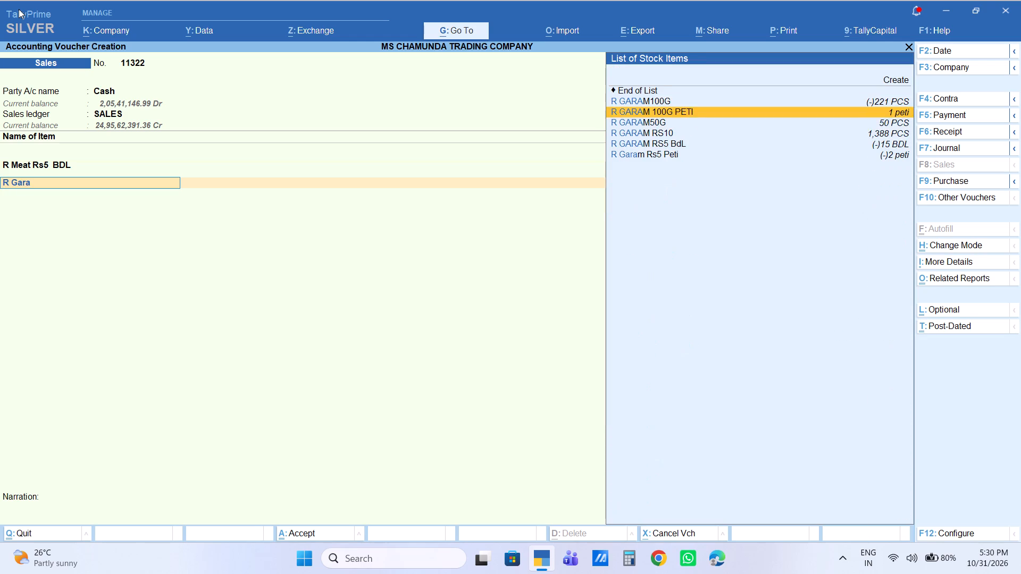
{"action": "key", "text": "Down"}
{"action": "key", "text": "Down"}
{"action": "key", "text": "Down"}
{"action": "key", "text": "Return"}
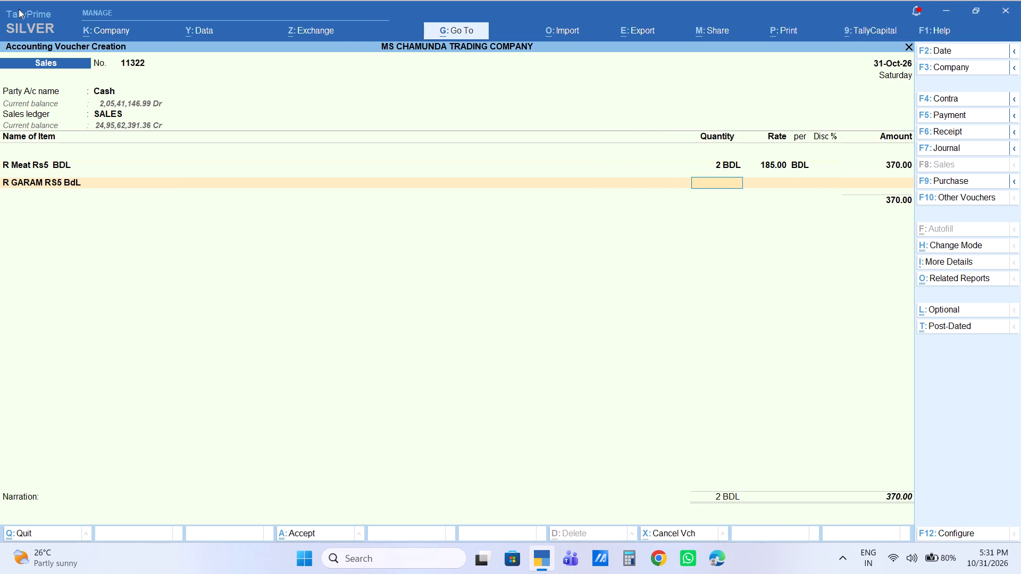
{"action": "key", "text": "1"}
{"action": "key", "text": "Return"}
{"action": "key", "text": "Return"}
{"action": "key", "text": "Return"}
{"action": "key", "text": "Return"}
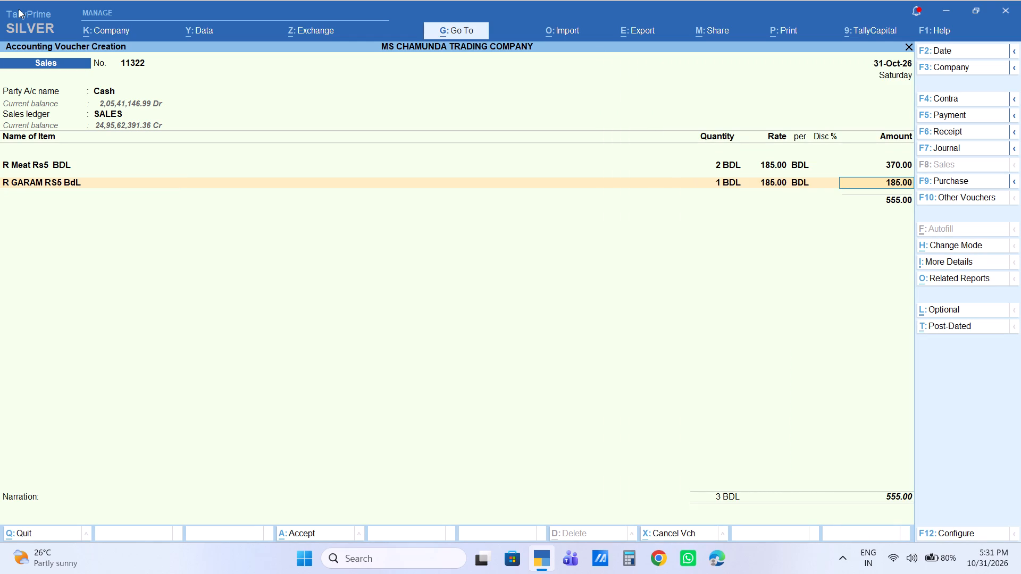
{"action": "key", "text": "Return"}
End the item list without additional charges and save the cash sales voucher.
{"action": "key", "text": "Return"}
{"action": "key", "text": "Return"}
{"action": "key", "text": "Return"}
{"action": "key", "text": "Return"}
{"action": "key", "text": "Return"}
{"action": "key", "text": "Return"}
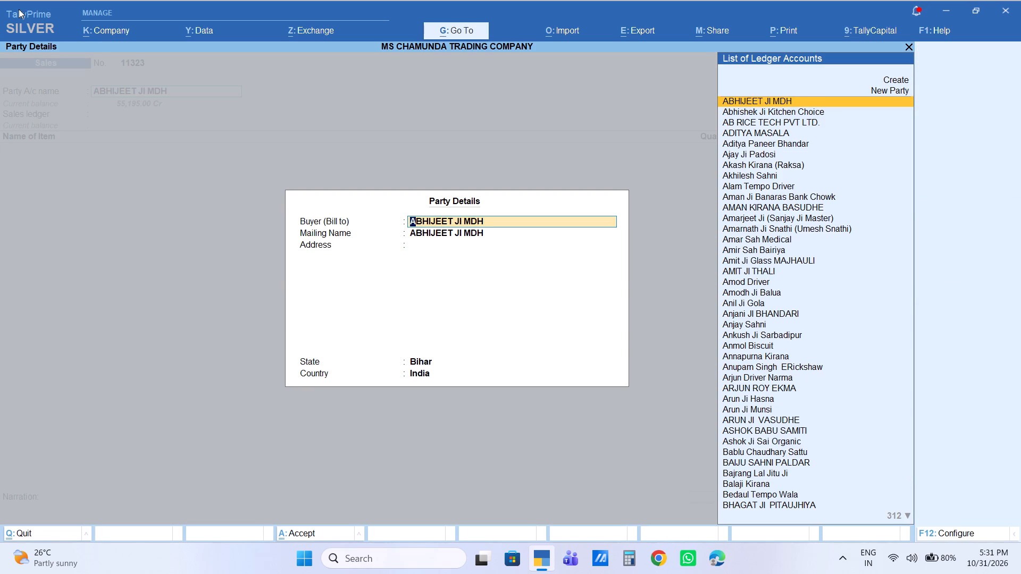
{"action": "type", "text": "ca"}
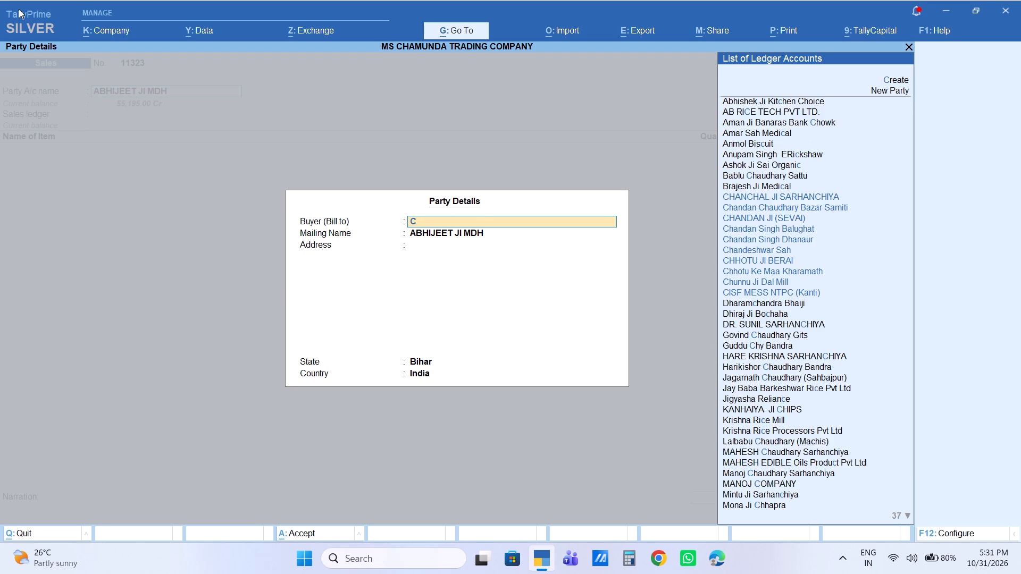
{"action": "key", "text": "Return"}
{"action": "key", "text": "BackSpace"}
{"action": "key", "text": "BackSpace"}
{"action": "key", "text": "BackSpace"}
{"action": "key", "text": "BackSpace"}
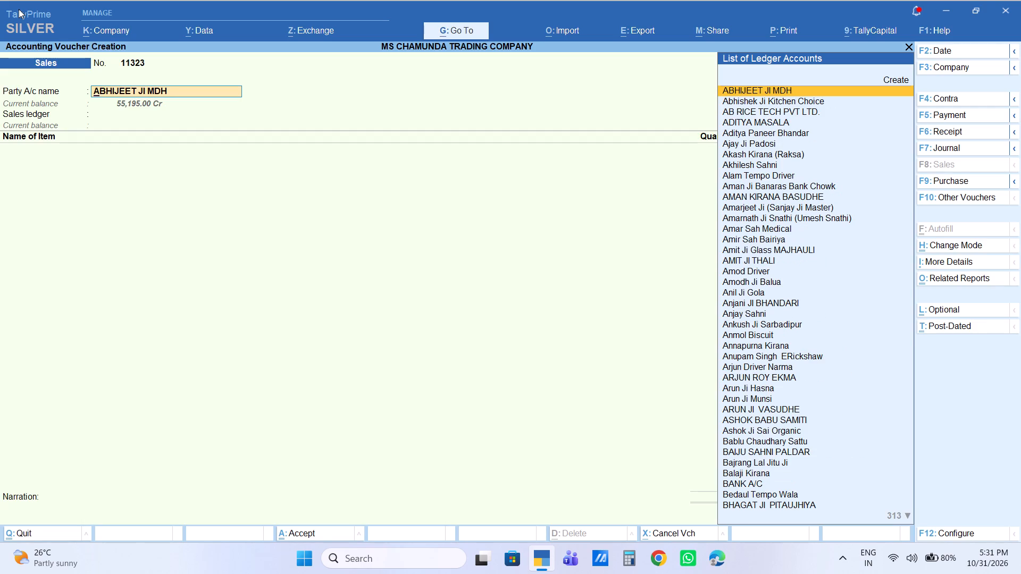
Start sales voucher 11323 with Cash as the party account and SALES as the sales ledger.
{"action": "type", "text": "cas"}
{"action": "key", "text": "Return"}
{"action": "key", "text": "Return"}
{"action": "key", "text": "Return"}
{"action": "key", "text": "Return"}
{"action": "key", "text": "Return"}
{"action": "key", "text": "Return"}
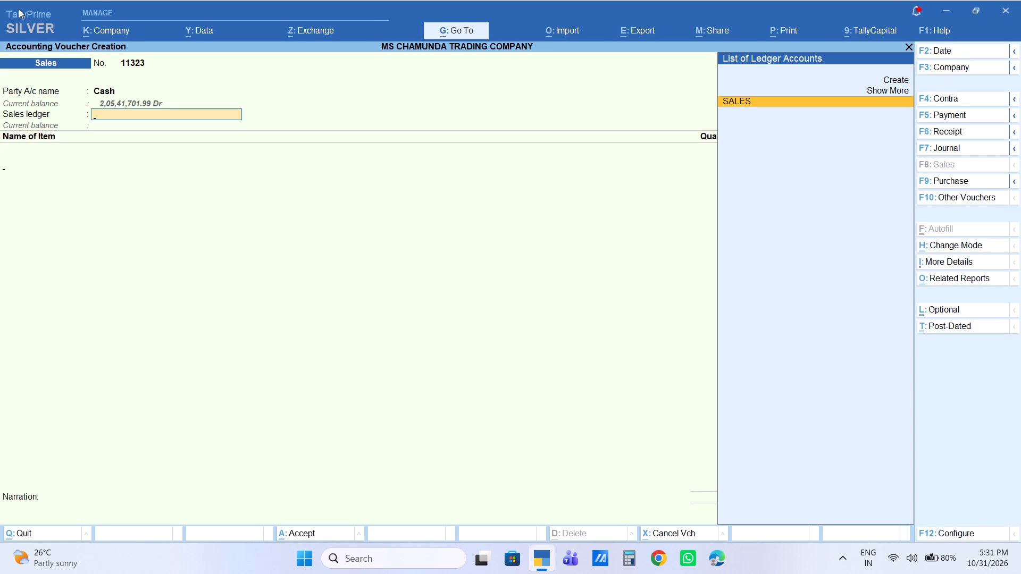
Add the item SONAMOTI 20kg with a quantity of 1 bag and an amount of 630.
{"action": "type", "text": "sonamo"}
{"action": "key", "text": "Down"}
{"action": "key", "text": "Return"}
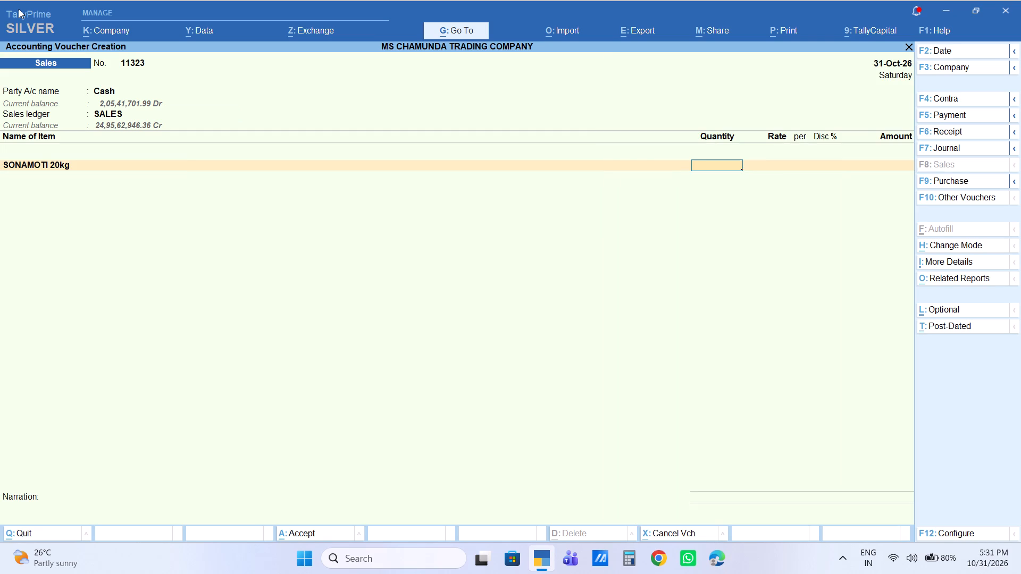
{"action": "key", "text": "1"}
{"action": "key", "text": "Return"}
{"action": "key", "text": "Return"}
{"action": "key", "text": "Return"}
{"action": "key", "text": "Return"}
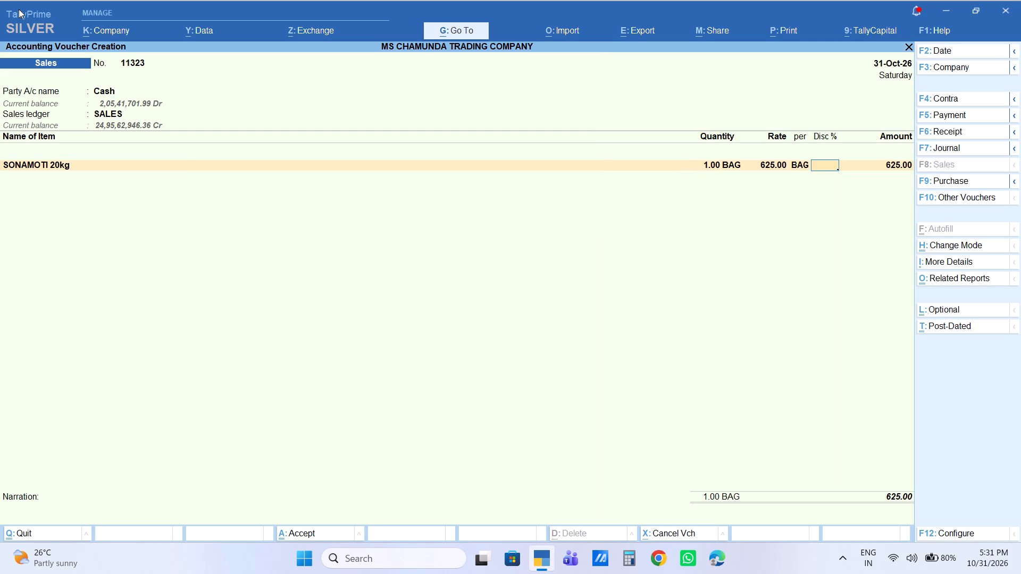
{"action": "type", "text": "630"}
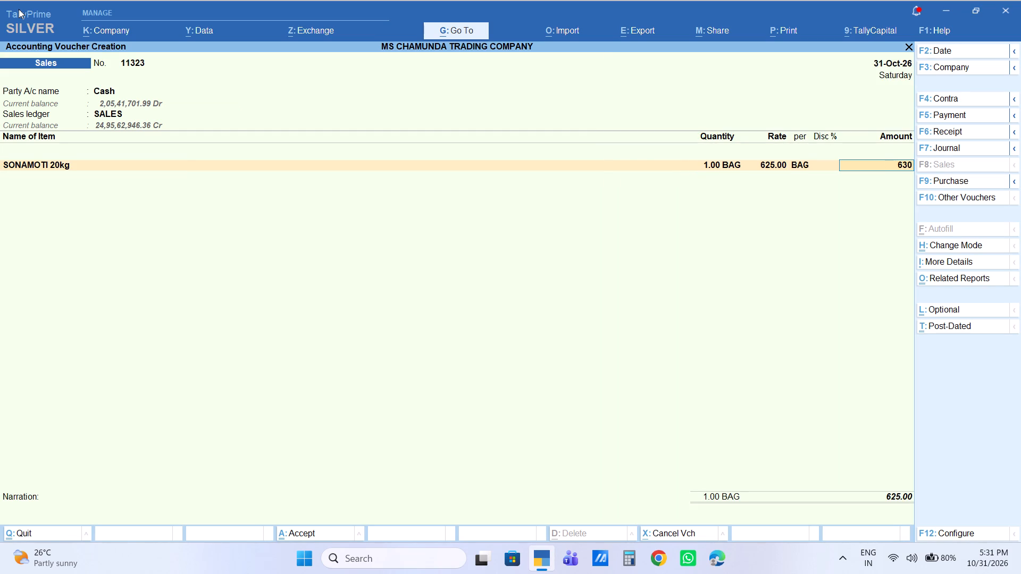
{"action": "key", "text": "Return"}
Save the cash sales voucher without additional charges and return to the Gateway of Tally.
{"action": "key", "text": "Return"}
{"action": "key", "text": "Return"}
{"action": "key", "text": "Return"}
{"action": "key", "text": "Return"}
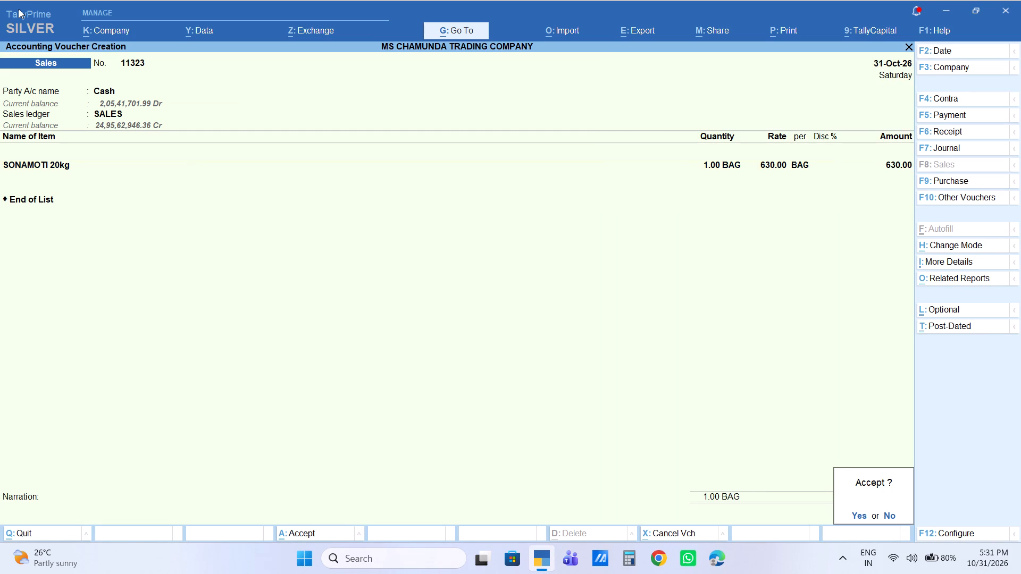
{"action": "key", "text": "Return"}
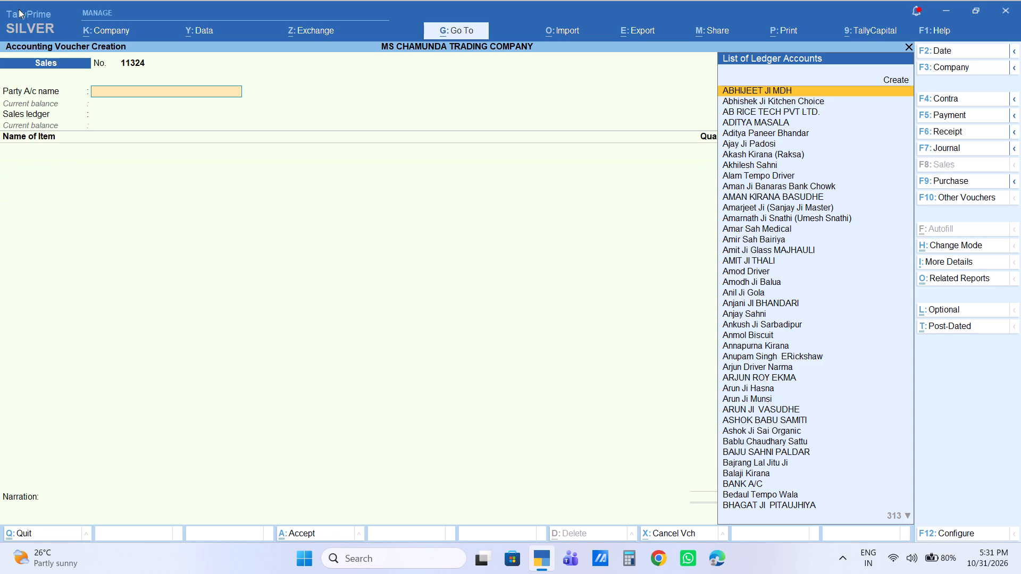
{"action": "key", "text": "Escape"}
{"action": "key", "text": "Escape"}
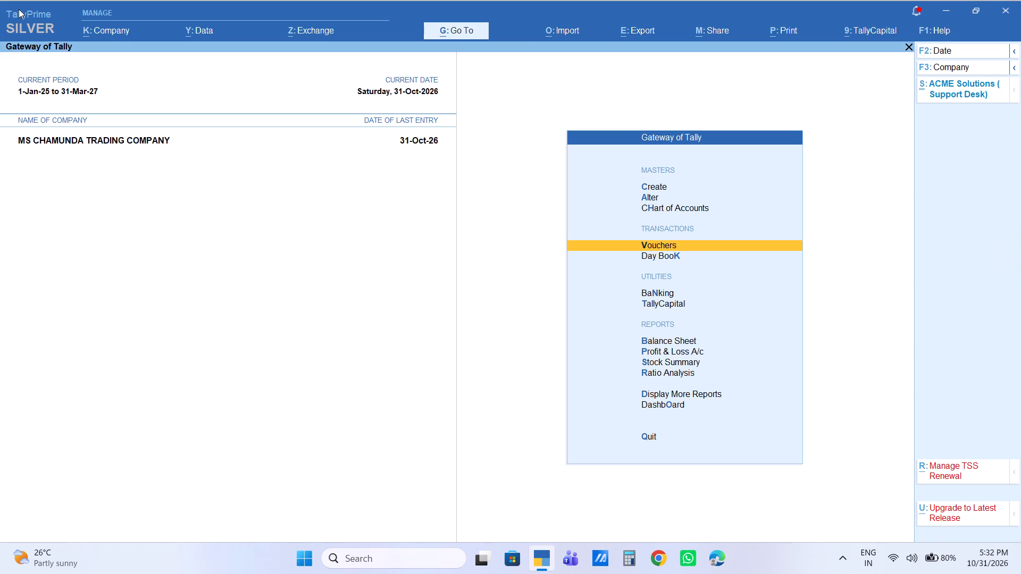
{"action": "key", "text": "Return"}
{"action": "type", "text": "vishu"}
{"action": "key", "text": "Return"}
{"action": "key", "text": "Return"}
{"action": "key", "text": "Return"}
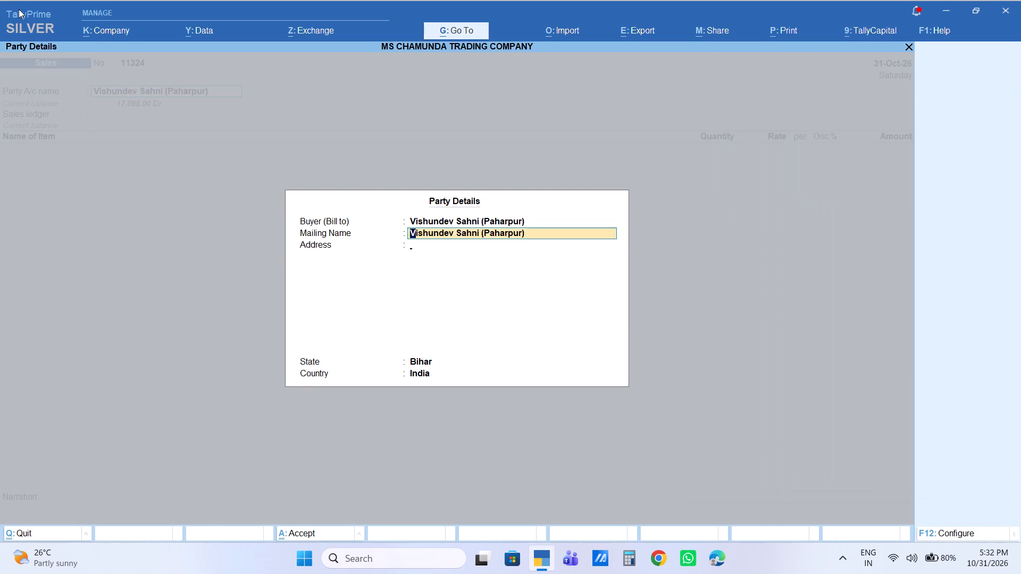
{"action": "key", "text": "Return"}
{"action": "key", "text": "Return"}
{"action": "key", "text": "Return"}
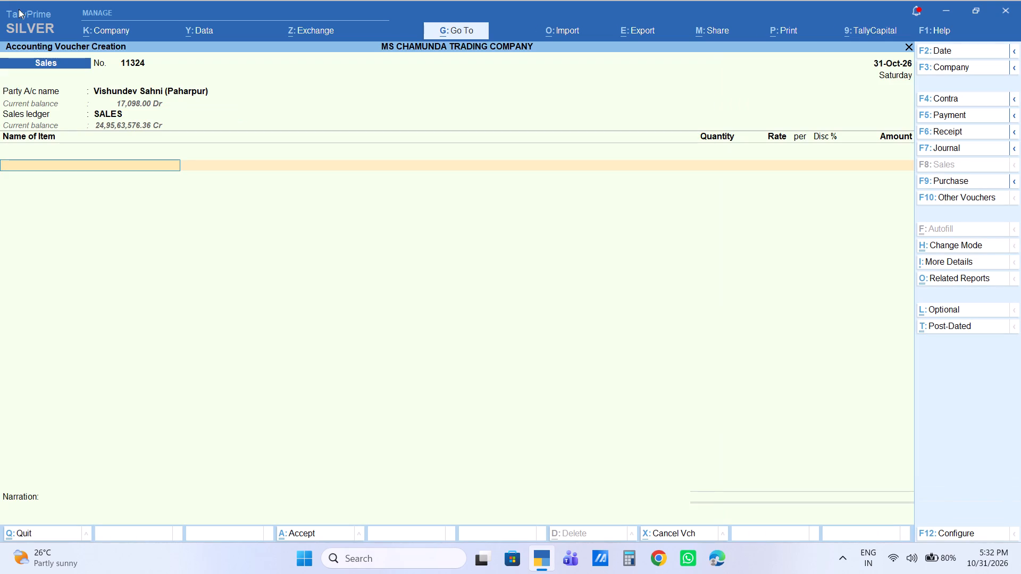
Add the item TULSI PHOOL Kg with a quantity of 10 kg and an amount of 1,400.
{"action": "type", "text": "tulsi"}
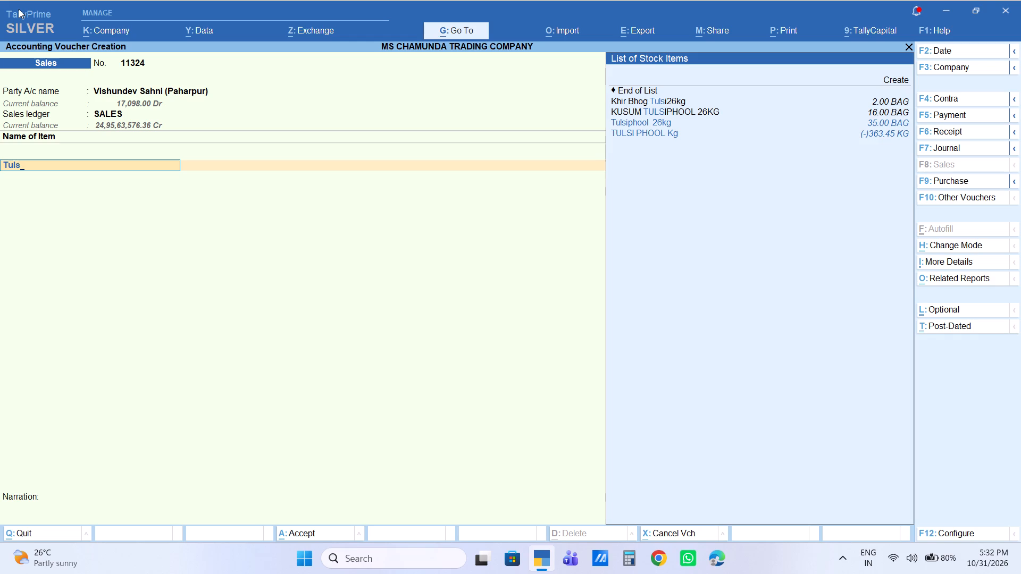
{"action": "key", "text": "Down"}
{"action": "key", "text": "Down"}
{"action": "key", "text": "Down"}
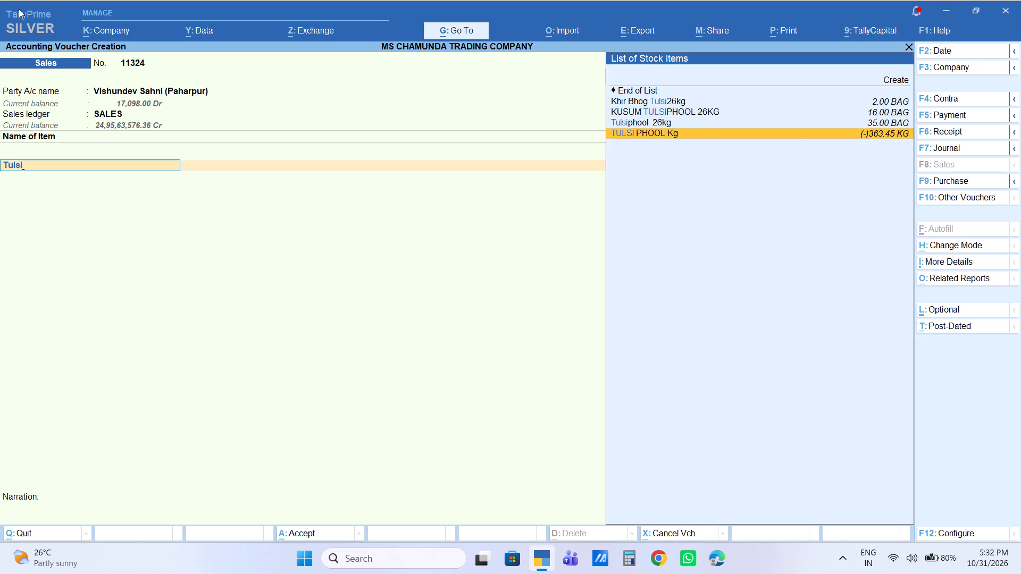
{"action": "key", "text": "Return"}
{"action": "type", "text": "10"}
{"action": "key", "text": "Return"}
{"action": "key", "text": "Return"}
{"action": "key", "text": "Return"}
{"action": "key", "text": "Return"}
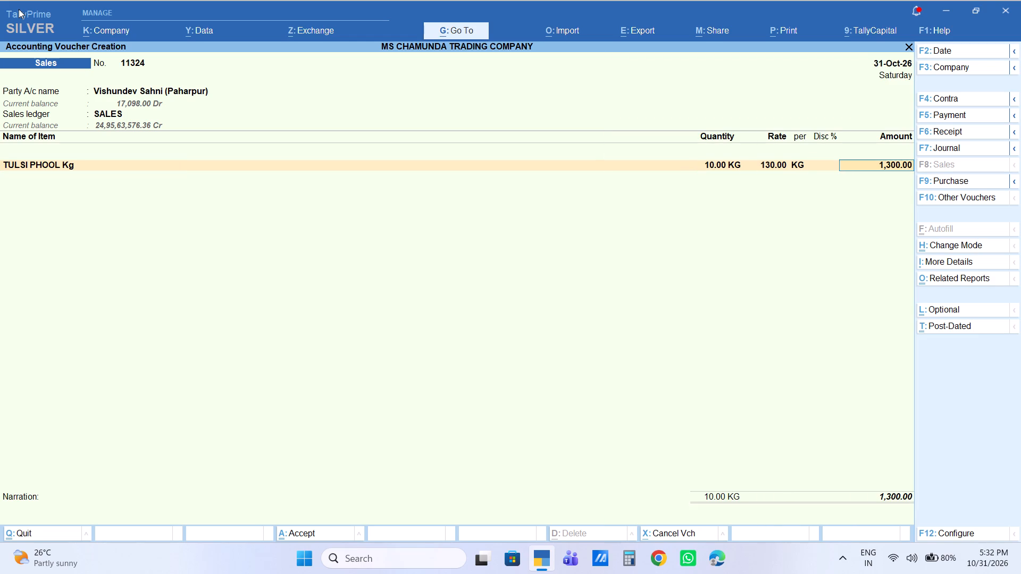
{"action": "type", "text": "1400"}
{"action": "key", "text": "Return"}
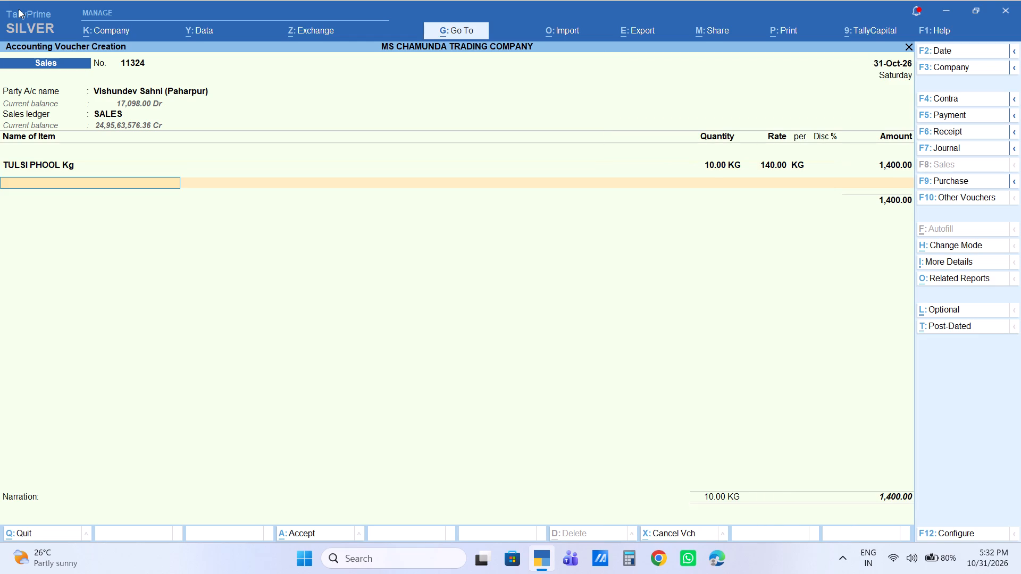
Add the item CHINI KG with a quantity of 20 kg and an amount of 1,300.
{"action": "type", "text": "chini"}
{"action": "key", "text": "Down"}
{"action": "key", "text": "Down"}
{"action": "key", "text": "Return"}
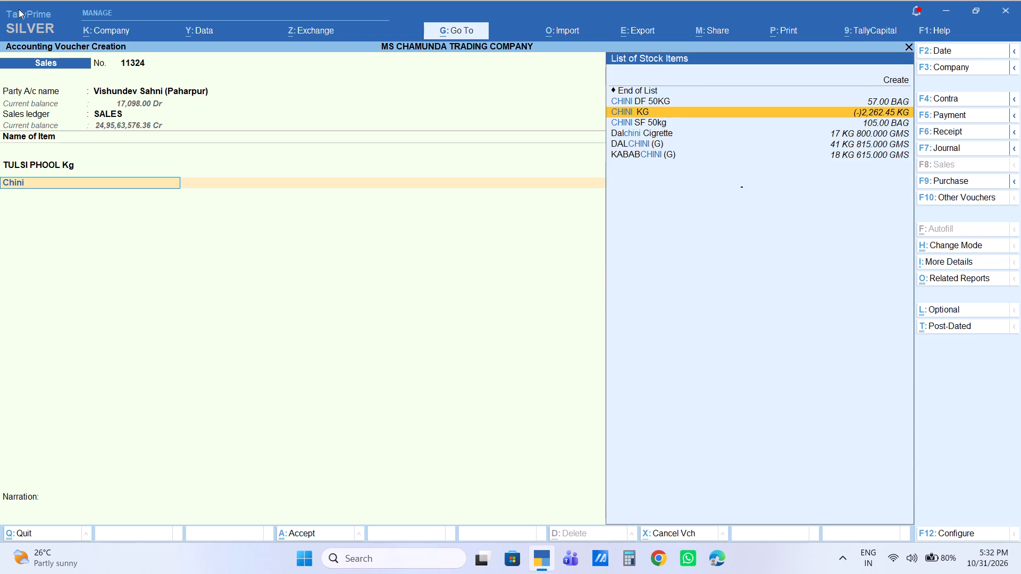
{"action": "type", "text": "20"}
{"action": "key", "text": "Return"}
{"action": "key", "text": "Return"}
{"action": "key", "text": "Return"}
{"action": "key", "text": "Return"}
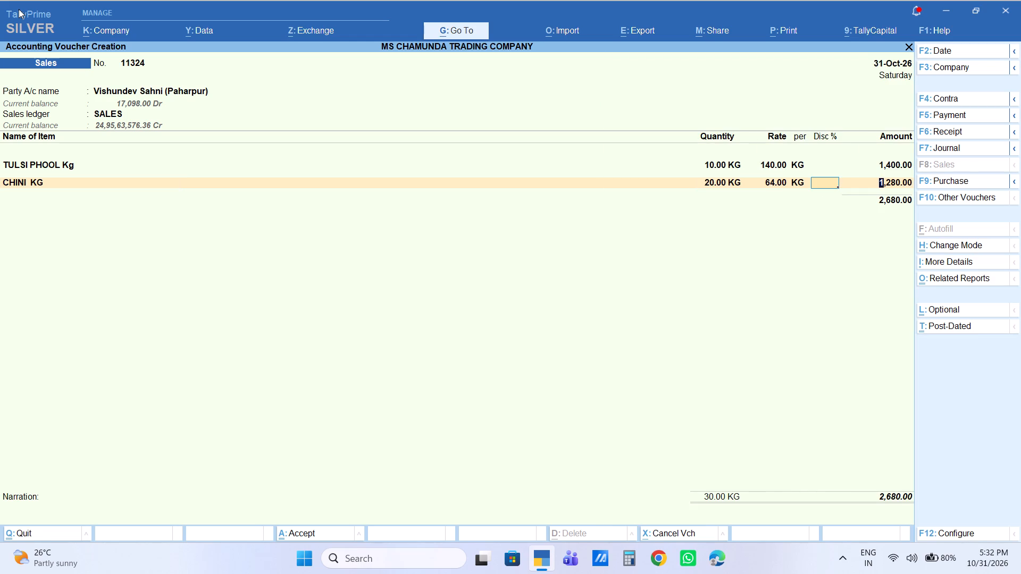
{"action": "type", "text": "1300"}
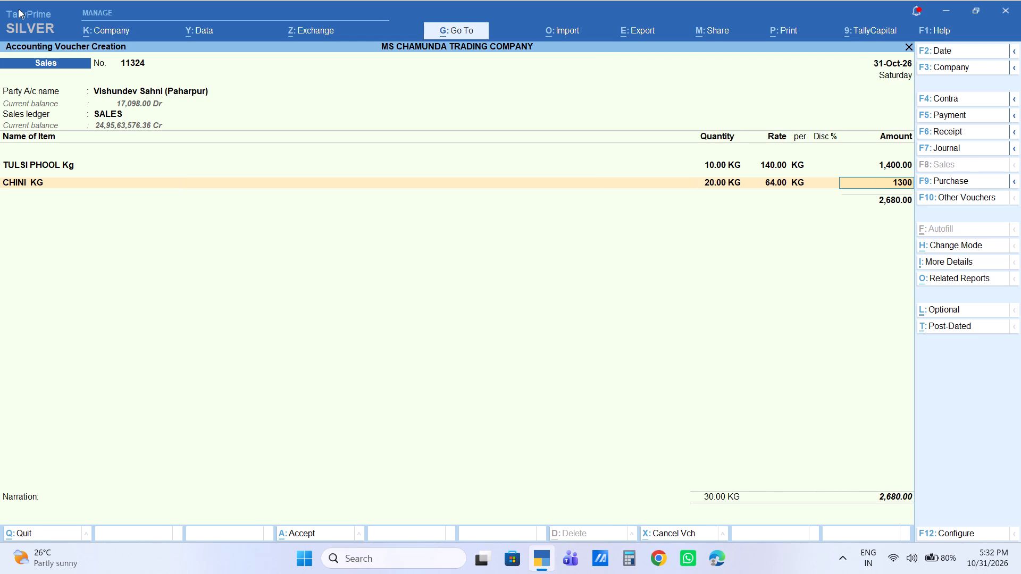
{"action": "key", "text": "Return"}
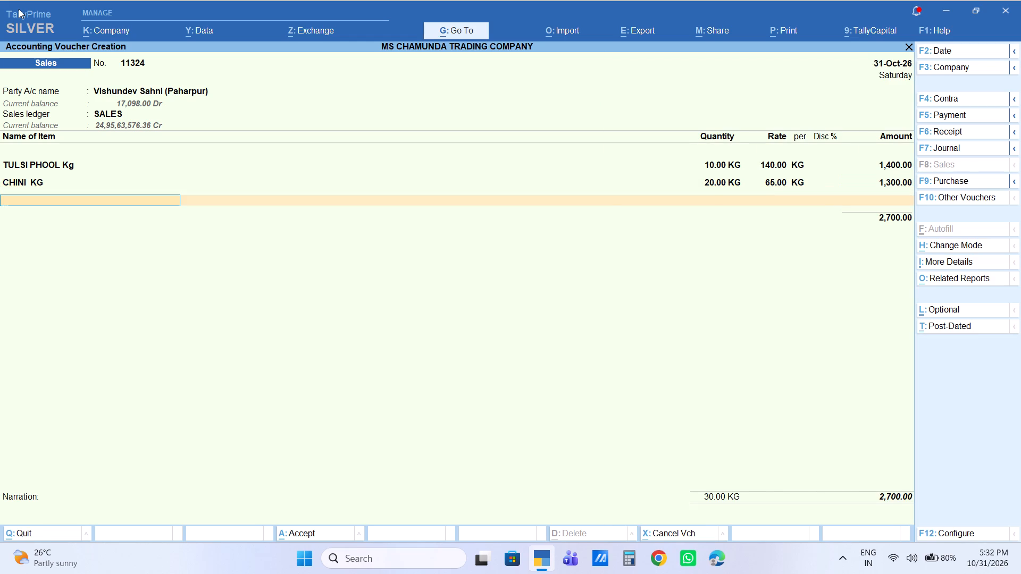
Add the item Nariyal Burada KG with a quantity of 1 kg and an amount of 450.
{"action": "type", "text": "nariya"}
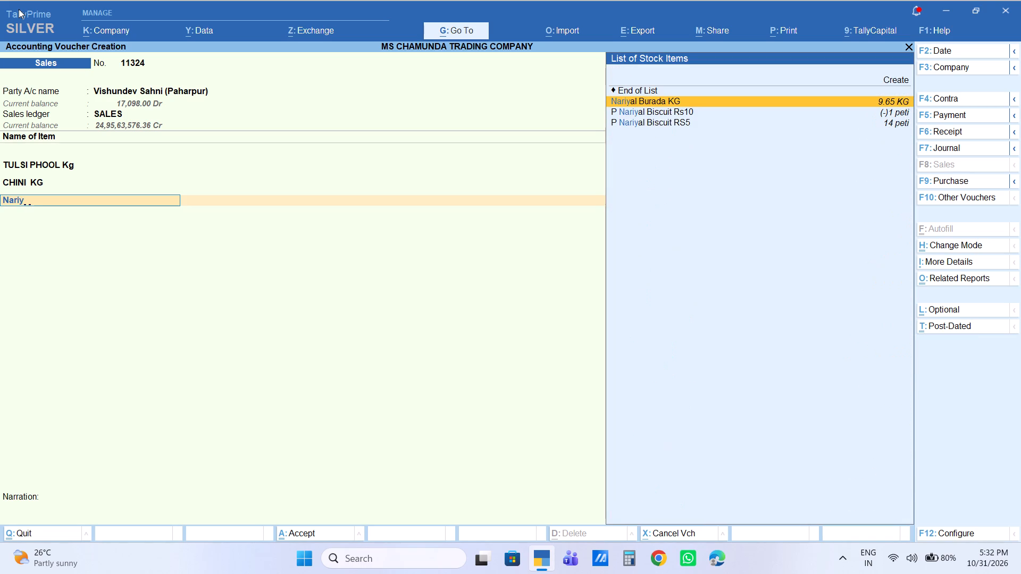
{"action": "key", "text": "Return"}
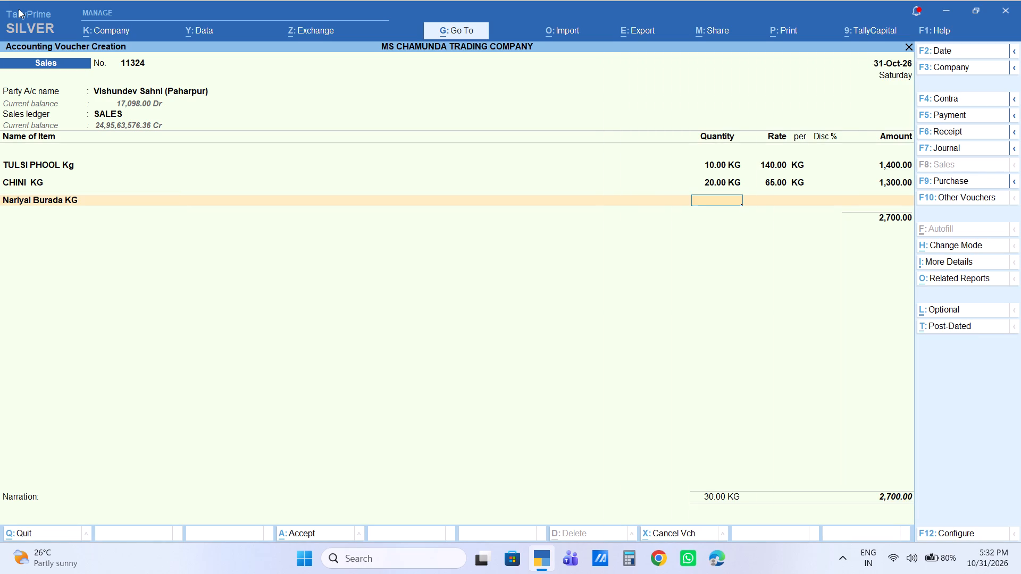
{"action": "key", "text": "1"}
{"action": "key", "text": "Return"}
{"action": "key", "text": "Return"}
{"action": "key", "text": "Return"}
{"action": "key", "text": "Return"}
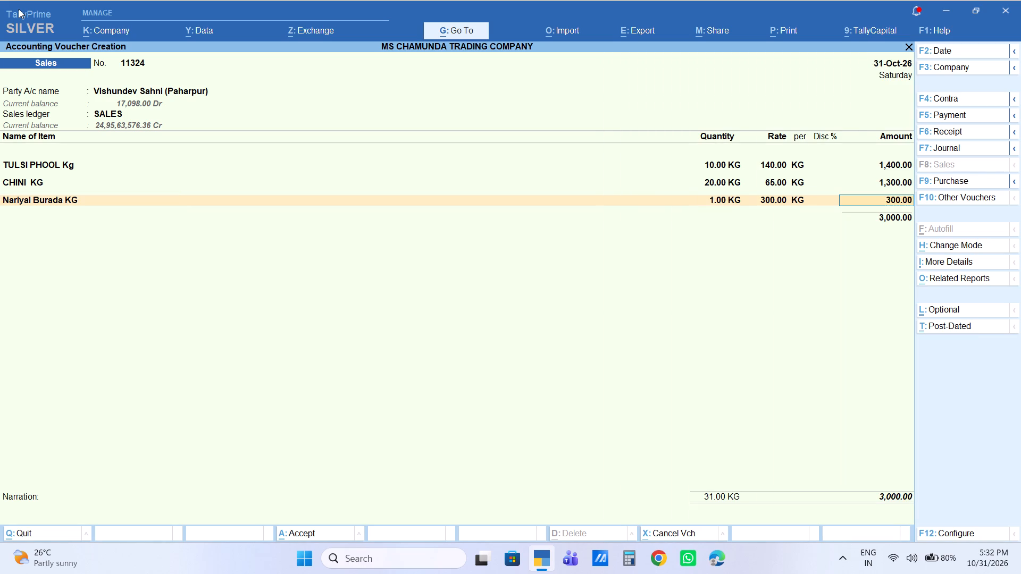
{"action": "type", "text": "450"}
{"action": "key", "text": "Return"}
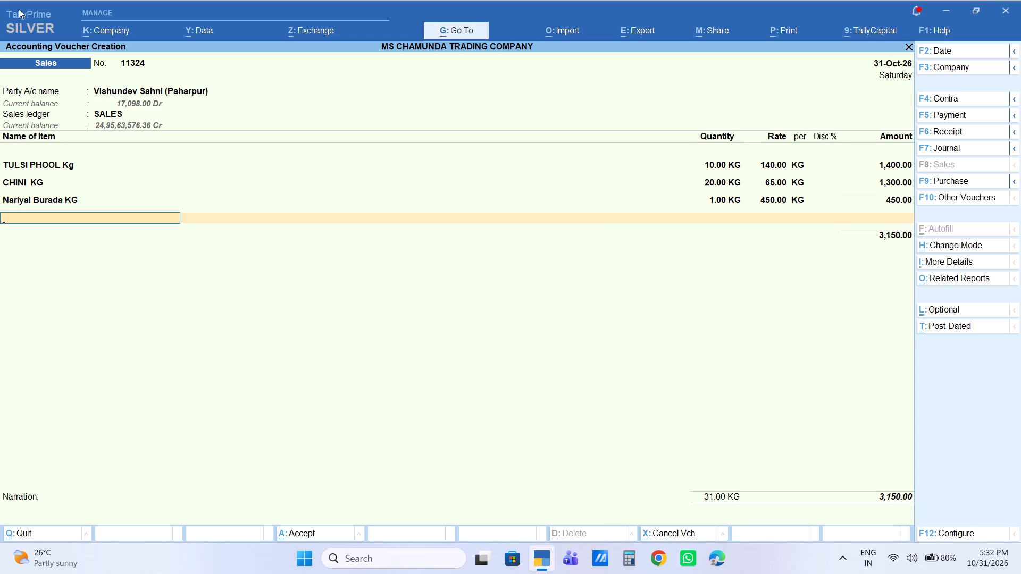
Add the item MEWA 400G with a quantity of 1 BDL, keeping the suggested amount of 120.
{"action": "type", "text": "mewa"}
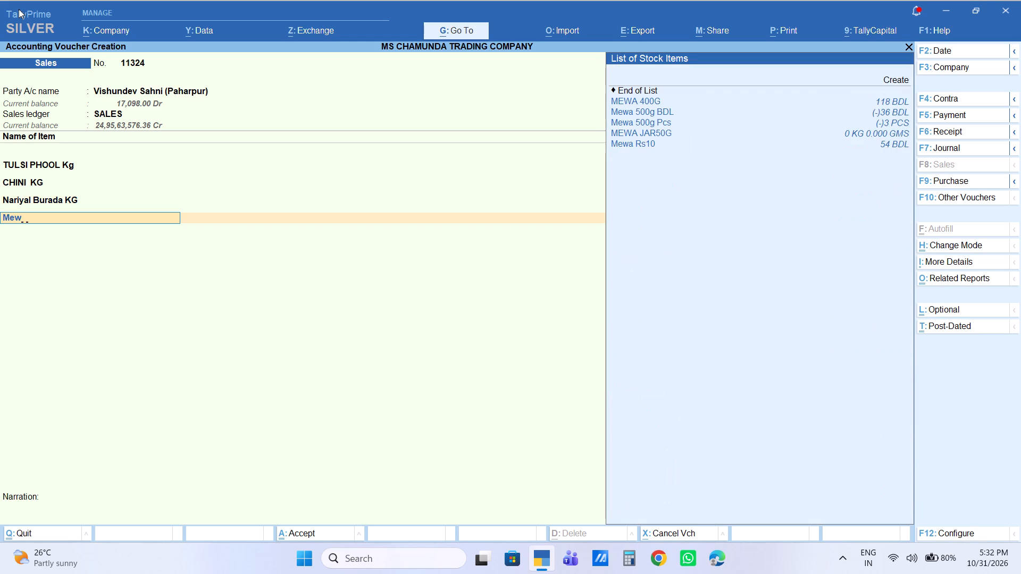
{"action": "key", "text": "Down"}
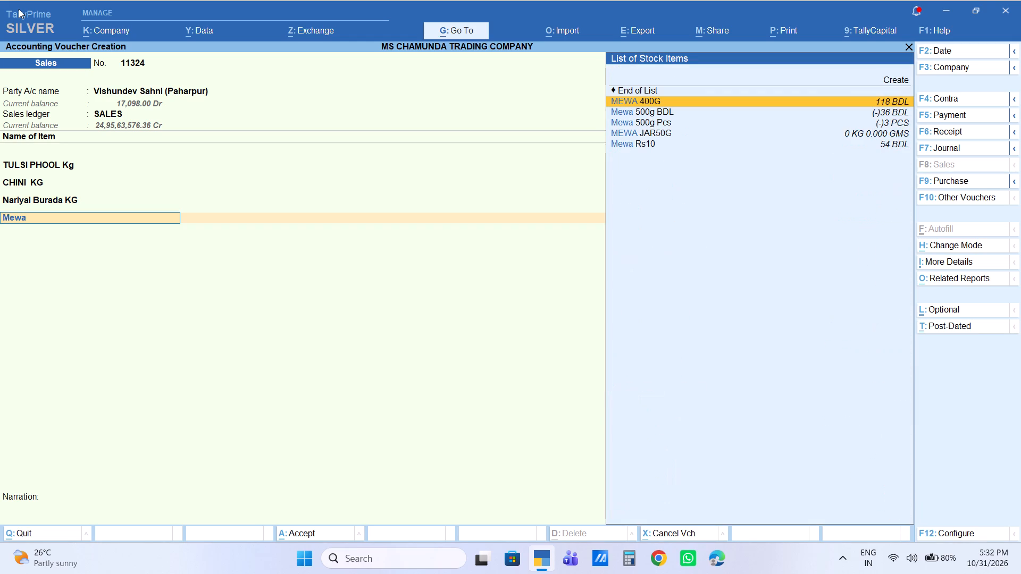
{"action": "key", "text": "Return"}
{"action": "key", "text": "1"}
{"action": "key", "text": "Return"}
{"action": "key", "text": "Return"}
{"action": "key", "text": "Return"}
{"action": "key", "text": "Return"}
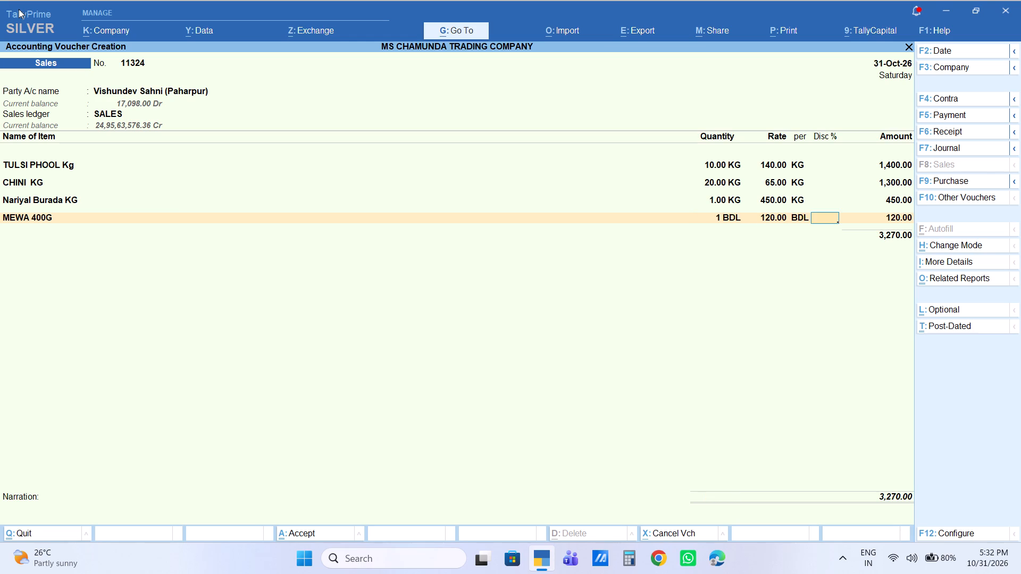
{"action": "key", "text": "Return"}
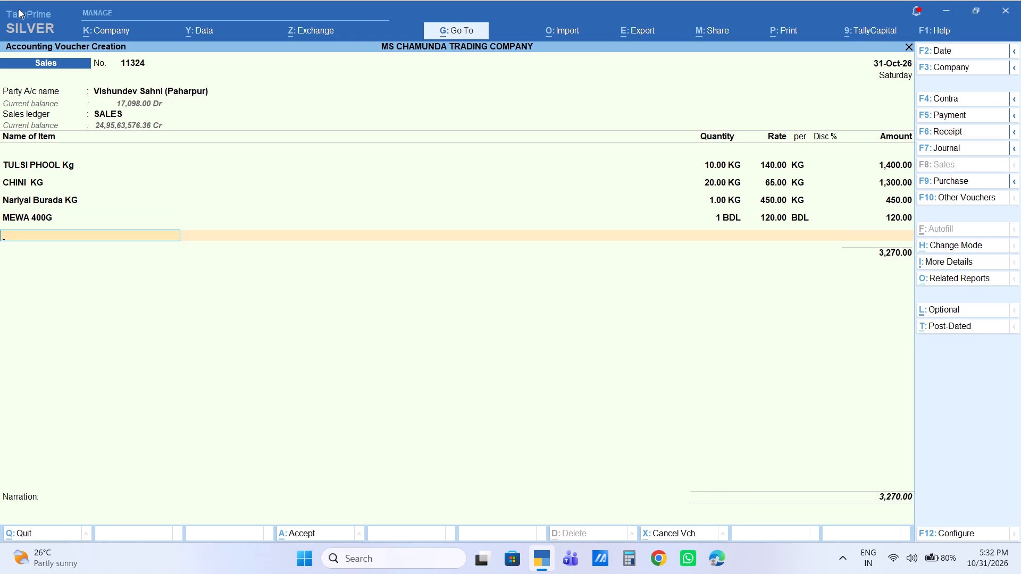
Add the item F REFINE TINA with a quantity of 1 tina and an amount of 2,400.
{"action": "type", "text": "f re"}
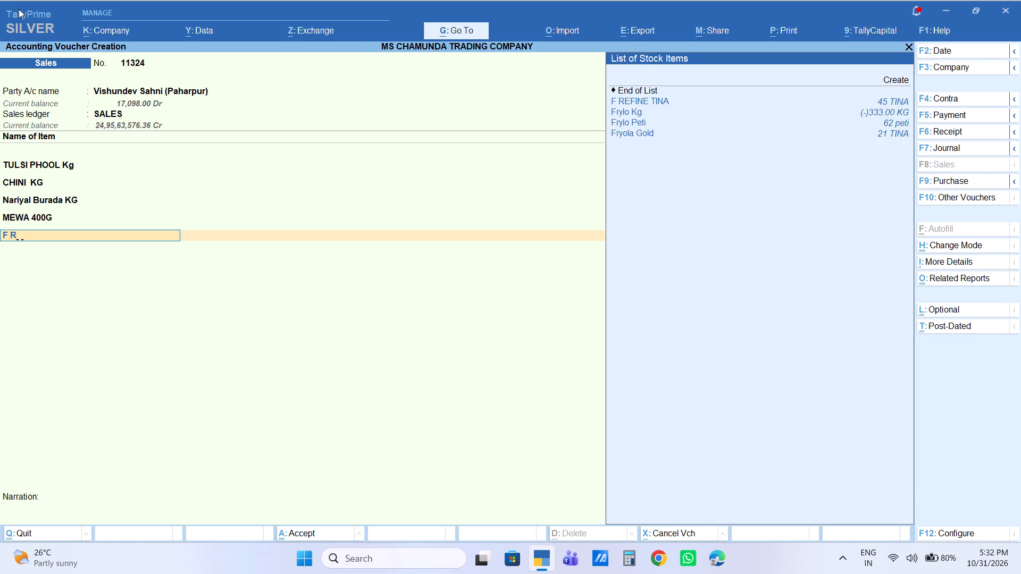
{"action": "key", "text": "Return"}
{"action": "key", "text": "1"}
{"action": "key", "text": "Return"}
{"action": "key", "text": "Return"}
{"action": "key", "text": "Return"}
{"action": "key", "text": "Return"}
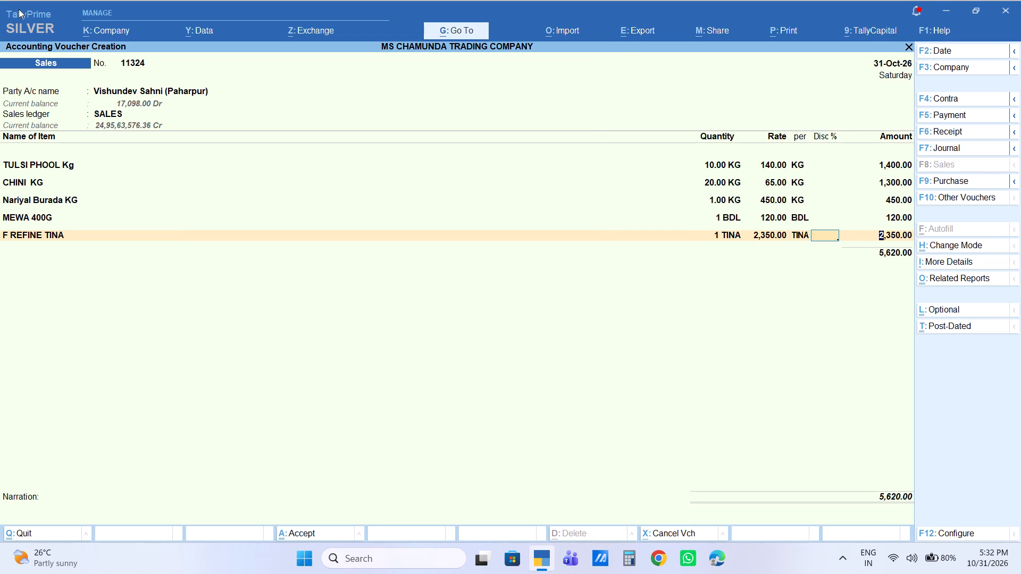
{"action": "type", "text": "2400"}
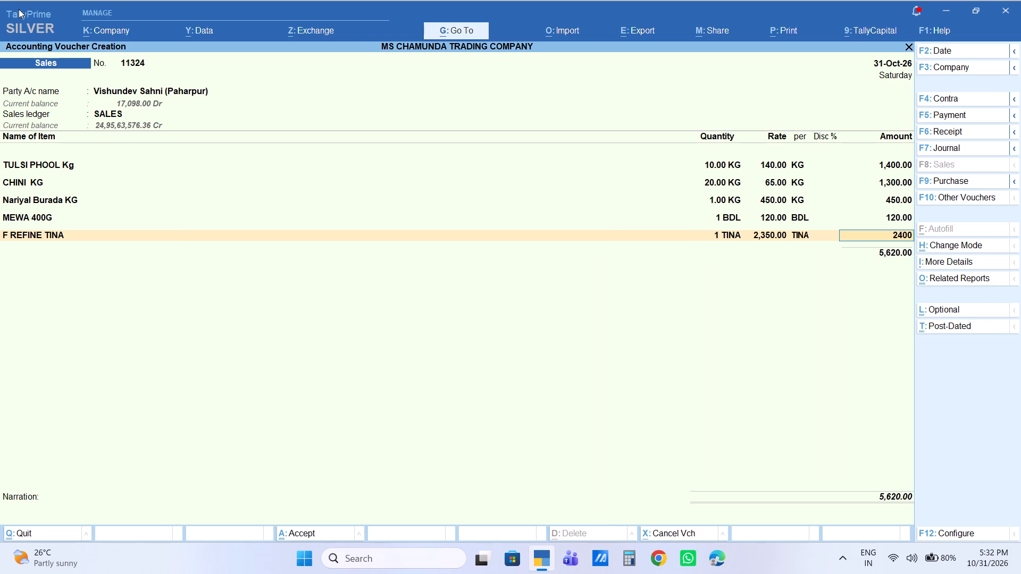
{"action": "key", "text": "Return"}
Add the item Saloni Tina with a quantity of 1 tina at the suggested rate of 2,850.
{"action": "type", "text": "saloni"}
{"action": "key", "text": "Down"}
{"action": "key", "text": "Down"}
{"action": "key", "text": "Down"}
{"action": "key", "text": "Down"}
{"action": "key", "text": "Down"}
{"action": "key", "text": "Down"}
{"action": "key", "text": "Down"}
{"action": "key", "text": "Down"}
{"action": "key", "text": "Down"}
{"action": "key", "text": "Down"}
{"action": "key", "text": "Down"}
{"action": "key", "text": "Down"}
{"action": "key", "text": "Down"}
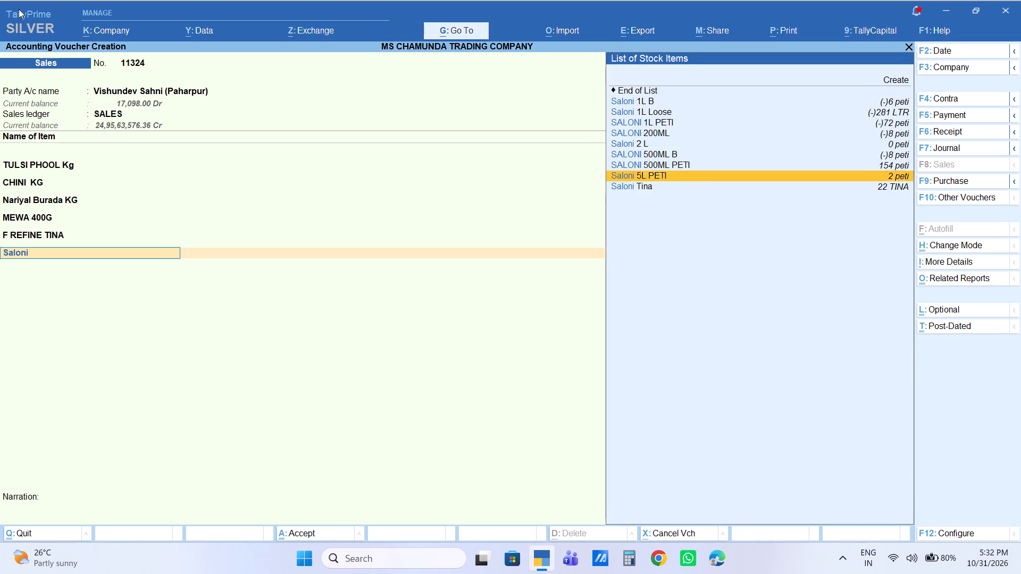
{"action": "key", "text": "Return"}
{"action": "key", "text": "1"}
{"action": "key", "text": "Return"}
{"action": "key", "text": "Return"}
{"action": "key", "text": "Return"}
{"action": "key", "text": "Return"}
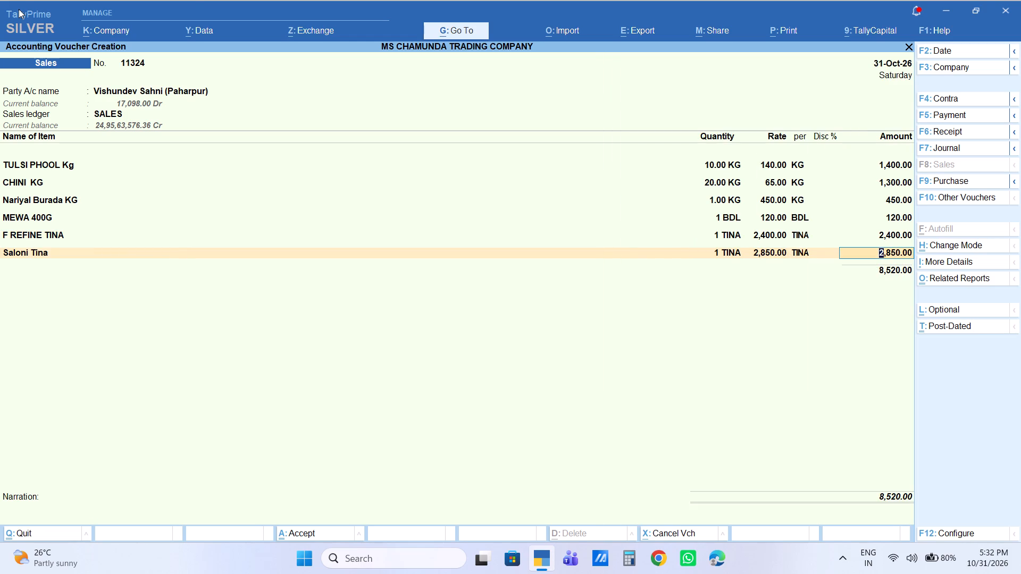
Minimize the voucher window and launch the application marked K from the desktop.
{"action": "left_click", "coordinate": [951, 5]}
{"action": "double_click", "coordinate": [82, 361]}
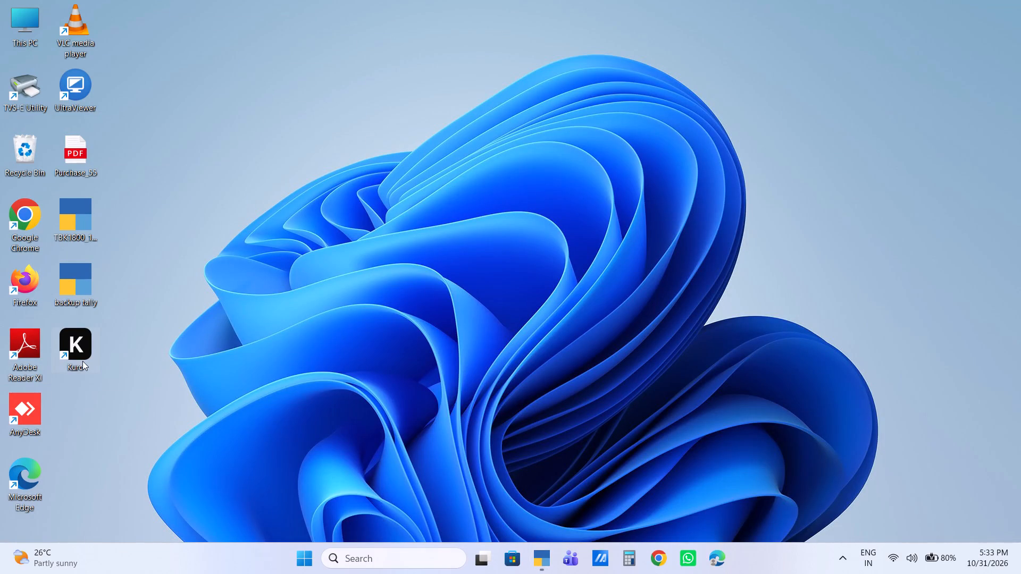
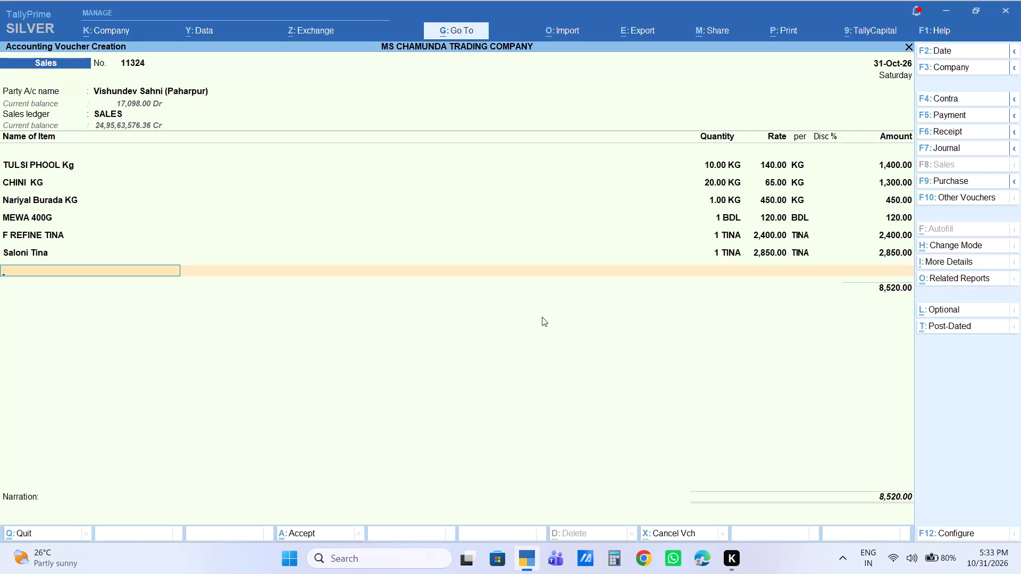
{"action": "key", "text": "BackSpace"}
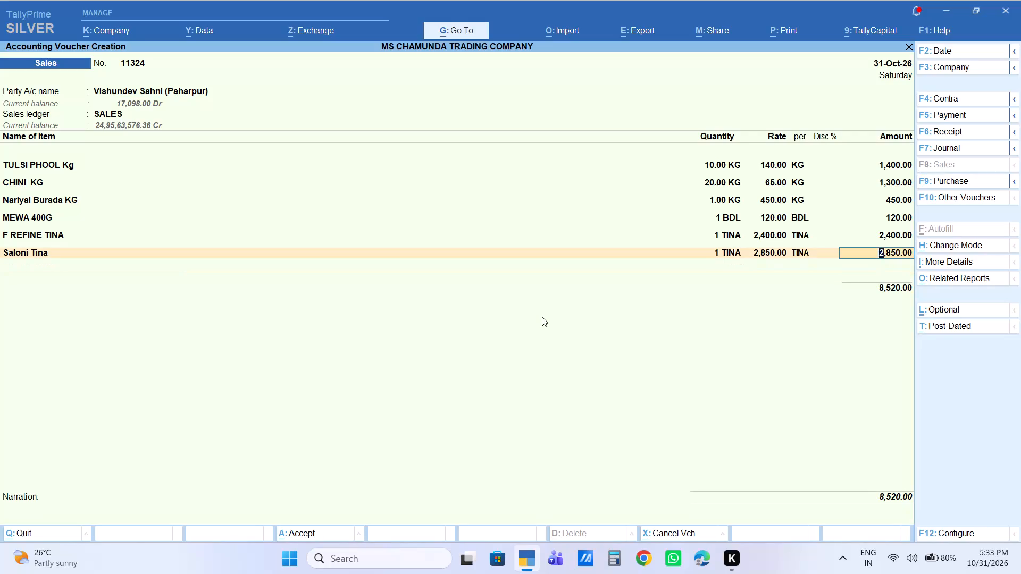
{"action": "type", "text": "2900"}
{"action": "key", "text": "Delete"}
{"action": "key", "text": "Return"}
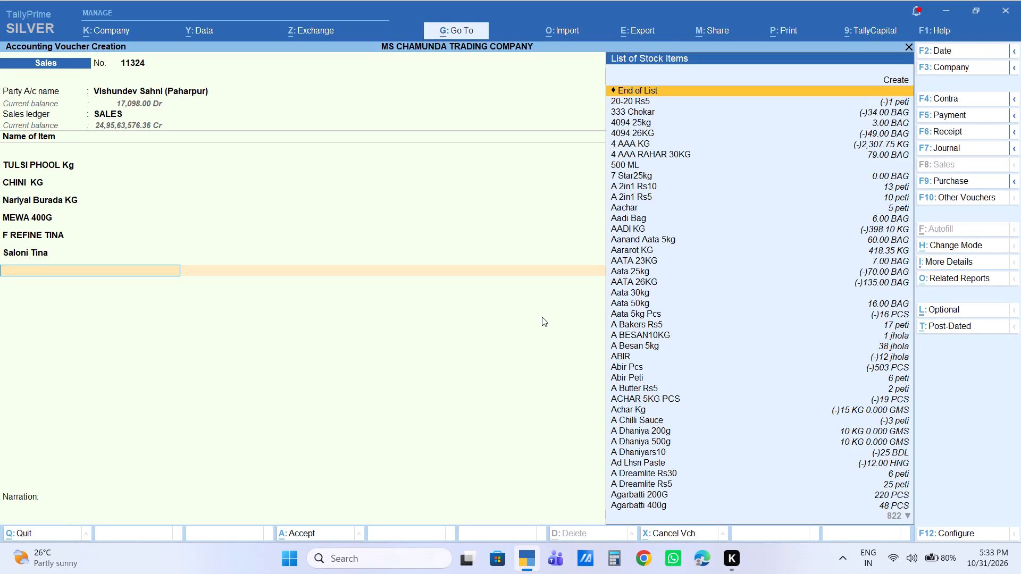
Add the item R HALDI P 500G with a quantity of 1 PKT at a rate of 242.
{"action": "type", "text": "r ha"}
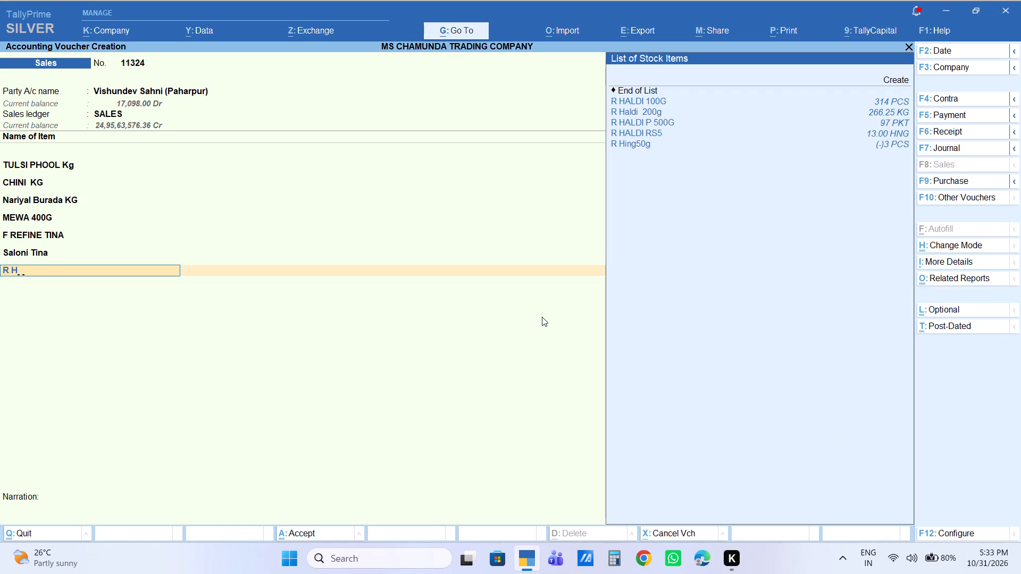
{"action": "key", "text": "Down"}
{"action": "key", "text": "Down"}
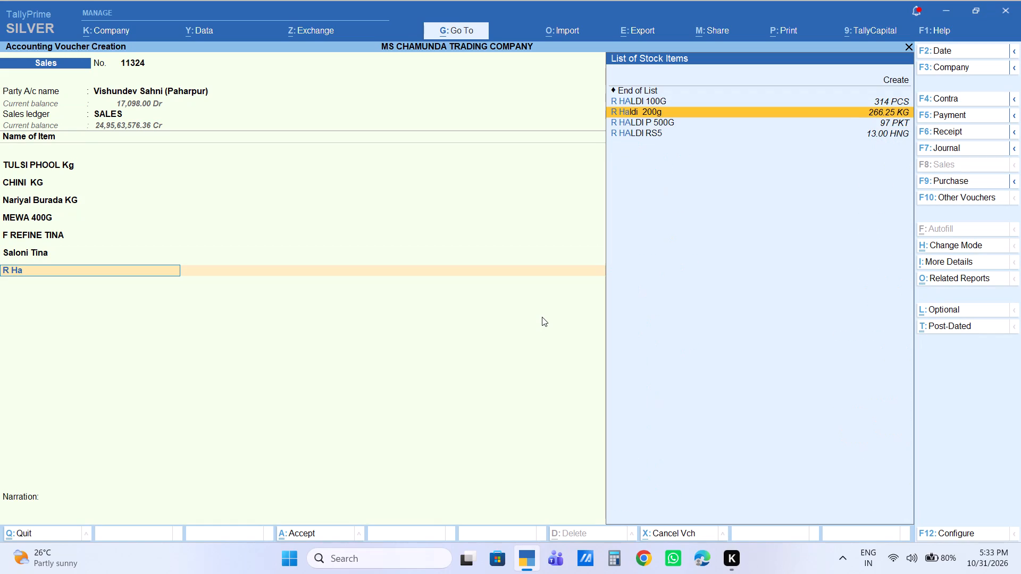
{"action": "key", "text": "Down"}
{"action": "key", "text": "Return"}
{"action": "key", "text": "1"}
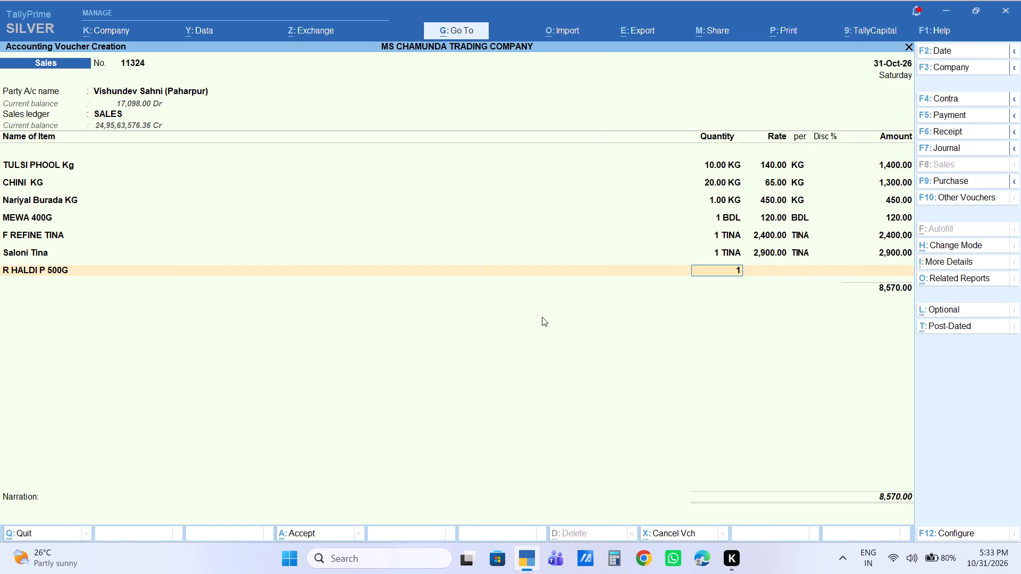
{"action": "key", "text": "Return"}
{"action": "type", "text": "242"}
{"action": "key", "text": "Return"}
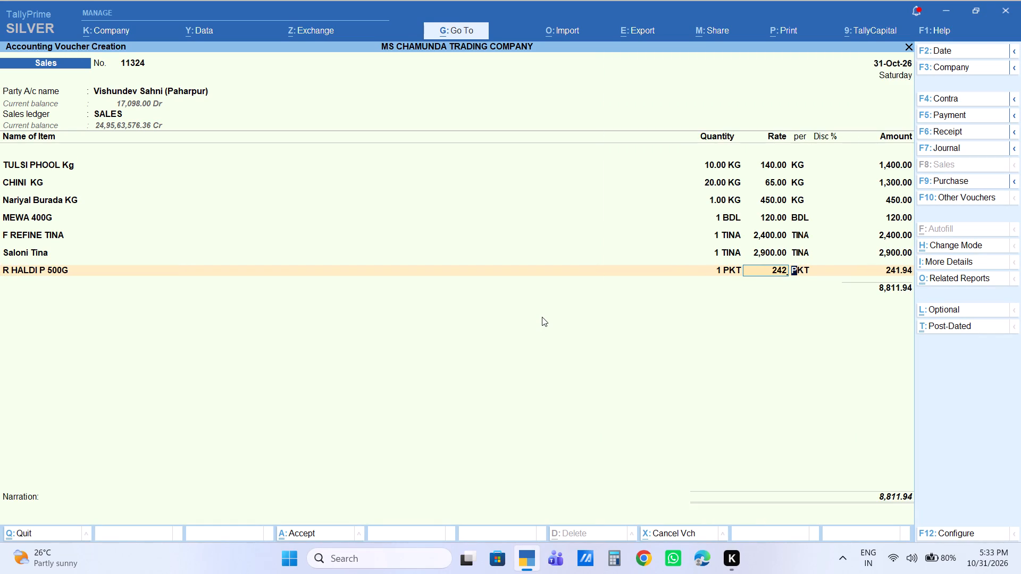
{"action": "key", "text": "Return"}
{"action": "key", "text": "Return"}
{"action": "key", "text": "Return"}
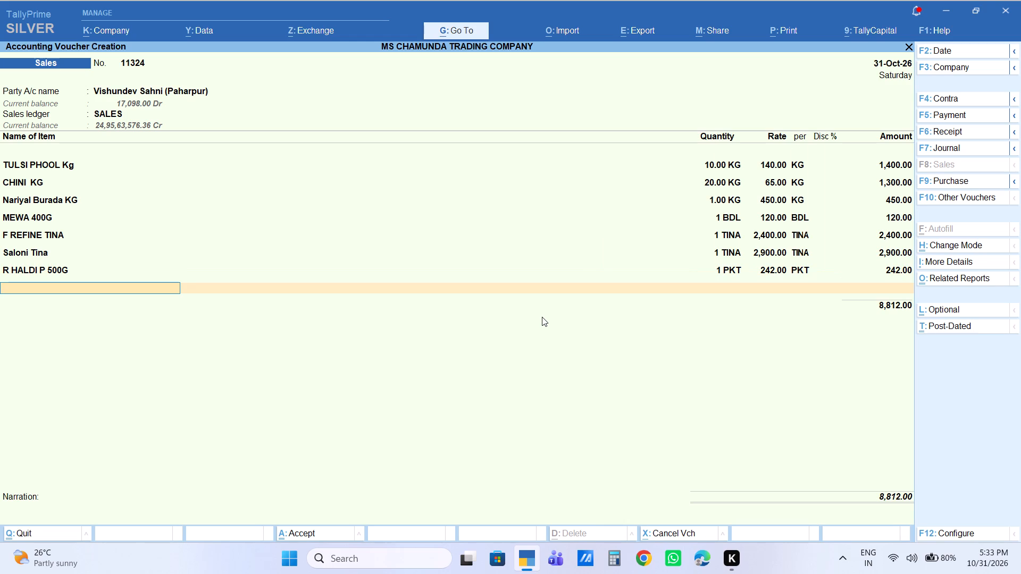
Add the item R MIRCH P 500G with a quantity of 1 PKT at a rate of 3,300.
{"action": "type", "text": "r mir"}
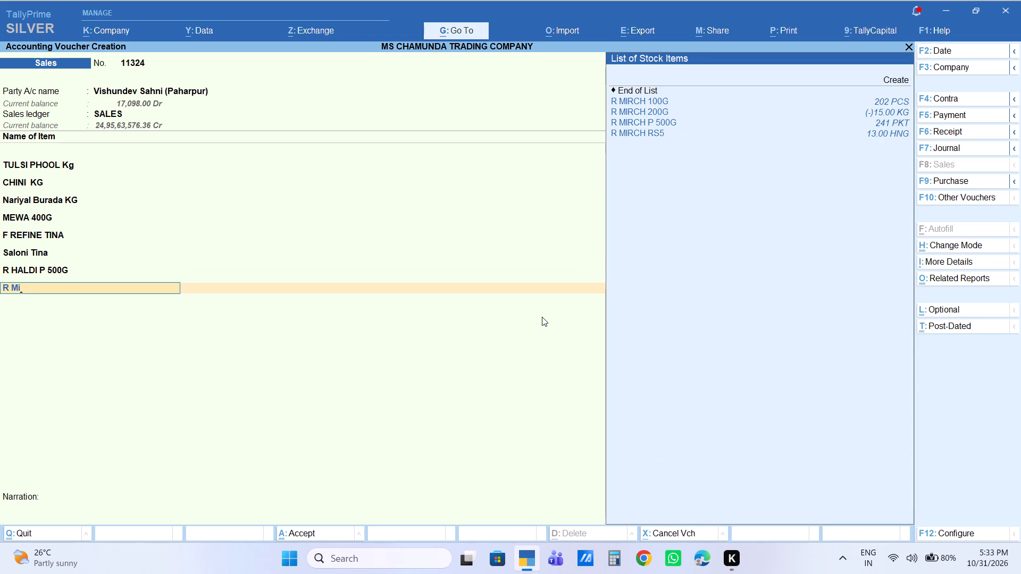
{"action": "key", "text": "Down"}
{"action": "key", "text": "Down"}
{"action": "key", "text": "Down"}
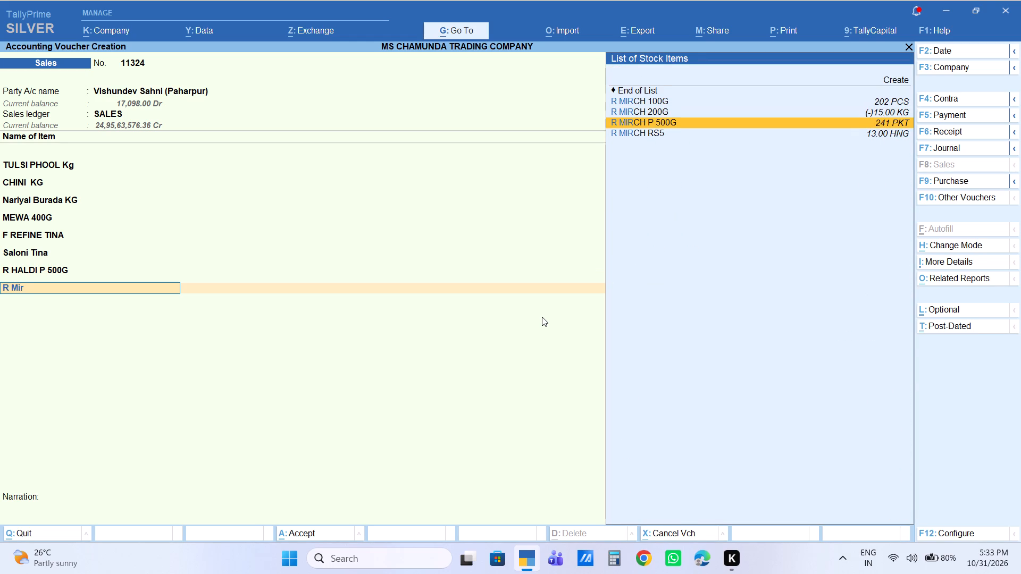
{"action": "key", "text": "Return"}
{"action": "key", "text": "1"}
{"action": "key", "text": "Return"}
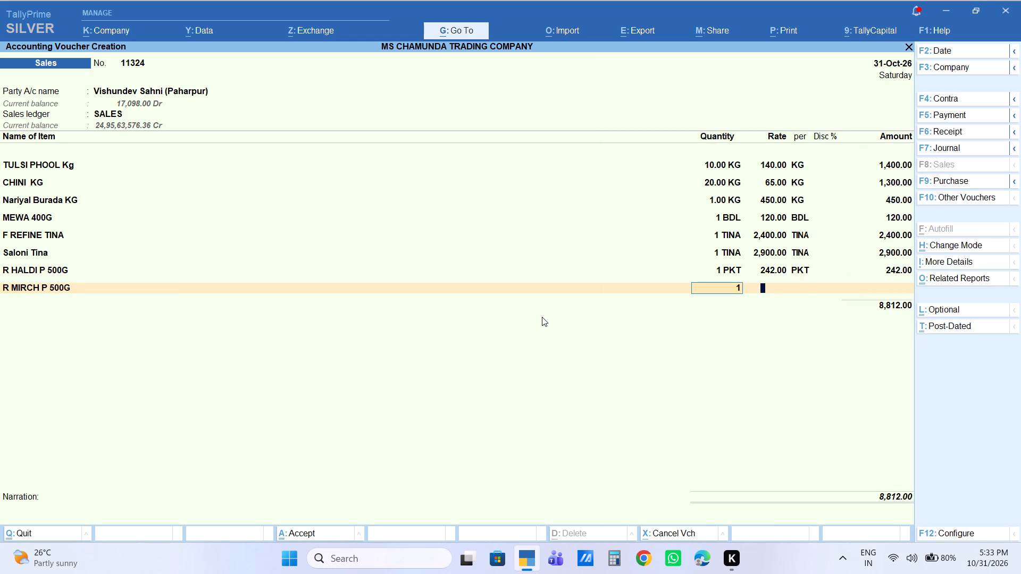
{"action": "type", "text": "33"}
{"action": "key", "text": "0"}
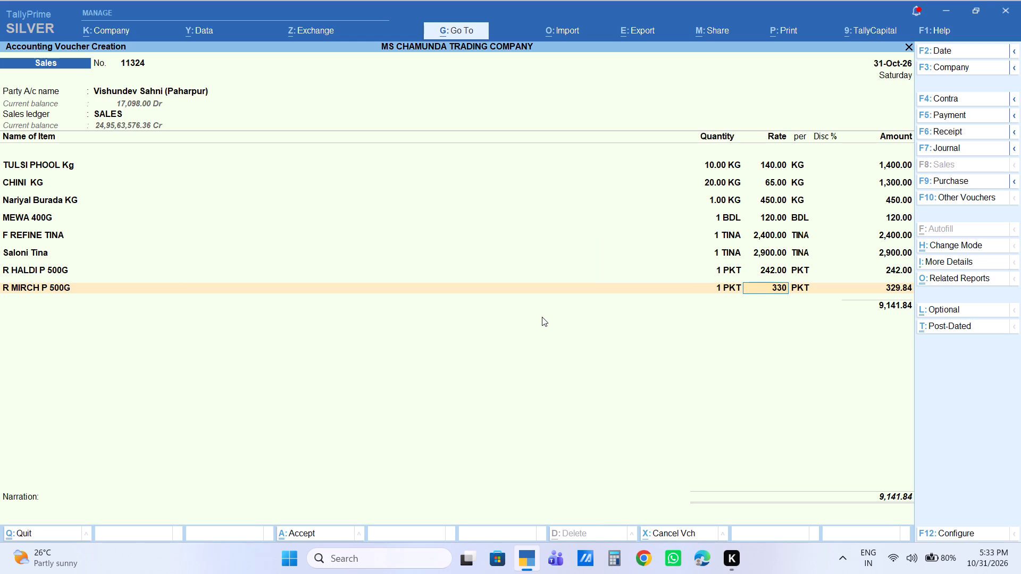
{"action": "key", "text": "0"}
{"action": "key", "text": "Return"}
{"action": "key", "text": "Return"}
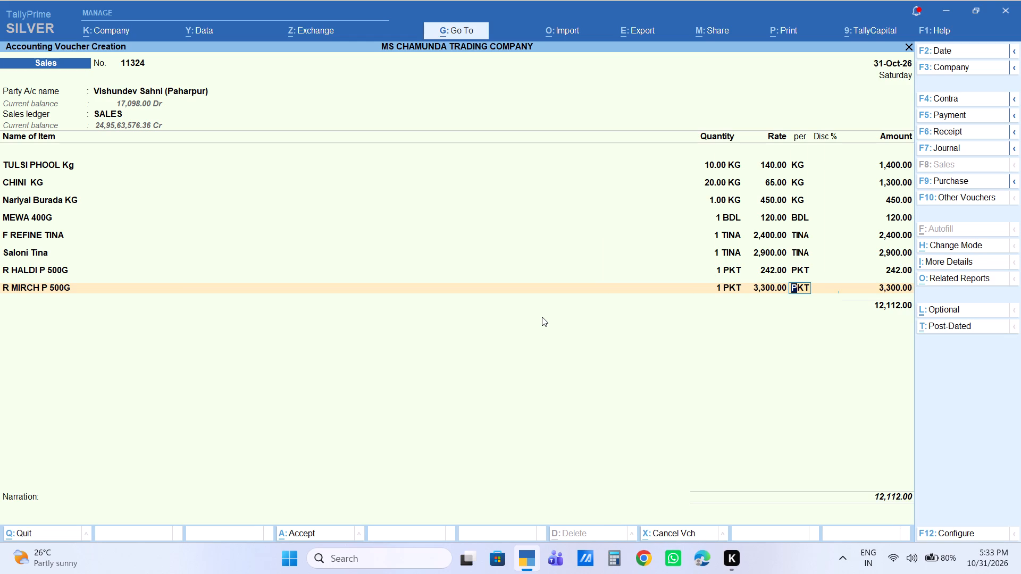
{"action": "key", "text": "Return"}
Set the amount of the R HALDI P 500G line to 181.
{"action": "key", "text": "Up"}
{"action": "type", "text": "181"}
{"action": "key", "text": "Return"}
Set the amount of the R MIRCH P 500G line to 247.
{"action": "key", "text": "Return"}
{"action": "key", "text": "Return"}
{"action": "key", "text": "Return"}
{"action": "key", "text": "Return"}
{"action": "key", "text": "Return"}
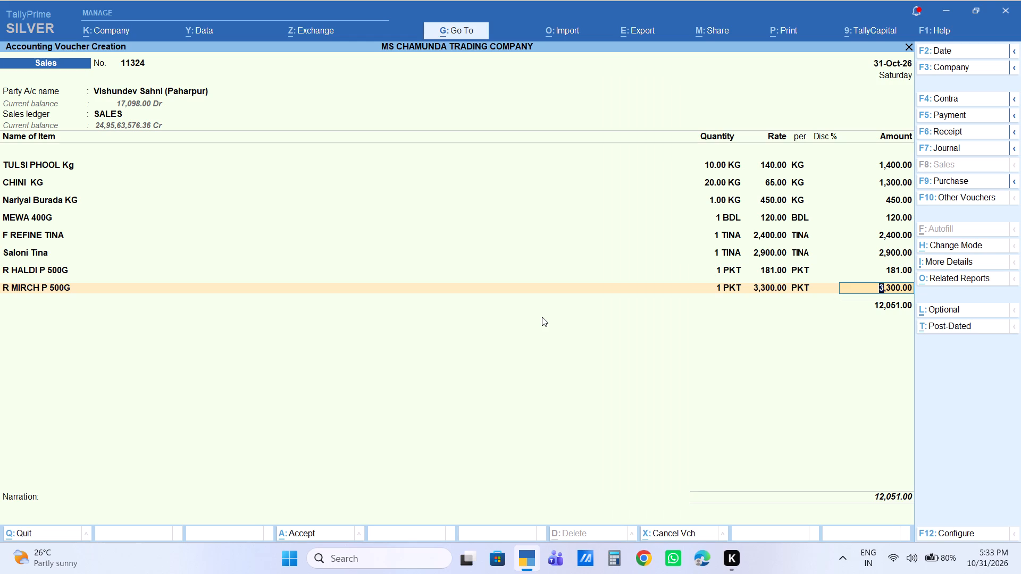
{"action": "key", "text": "BackSpace"}
{"action": "key", "text": "BackSpace"}
{"action": "key", "text": "BackSpace"}
{"action": "key", "text": "Return"}
{"action": "key", "text": "Return"}
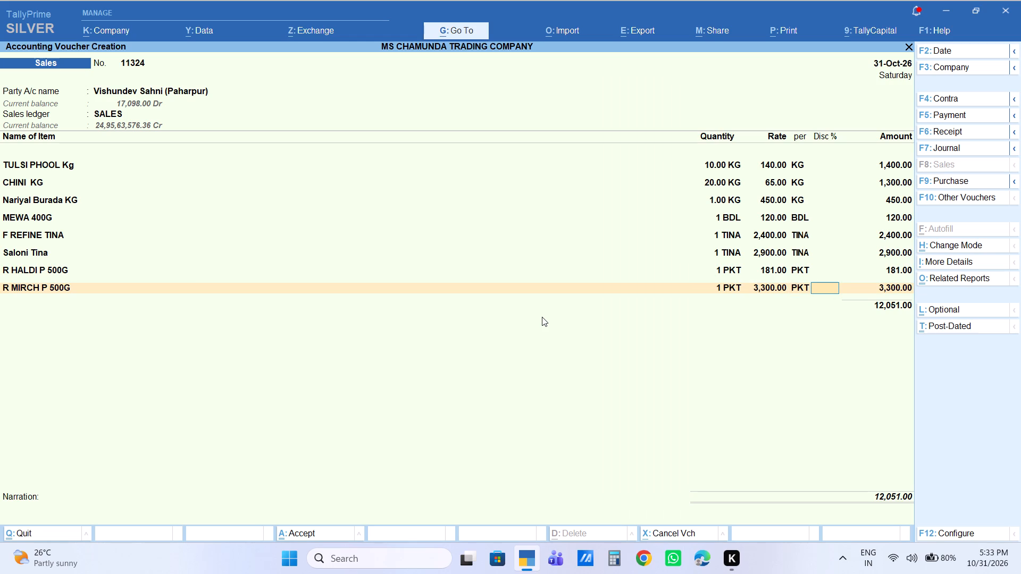
{"action": "key", "text": "Return"}
{"action": "type", "text": "247"}
{"action": "key", "text": "Return"}
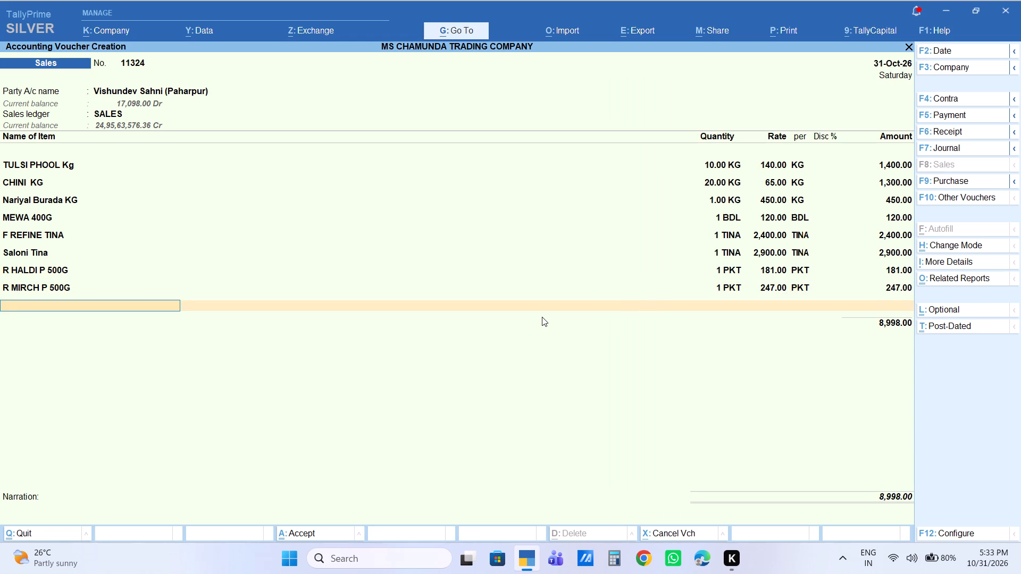
Add the item R Dhaniya 500g with a quantity of 1 PKT and an amount of 170.
{"action": "type", "text": "r dha"}
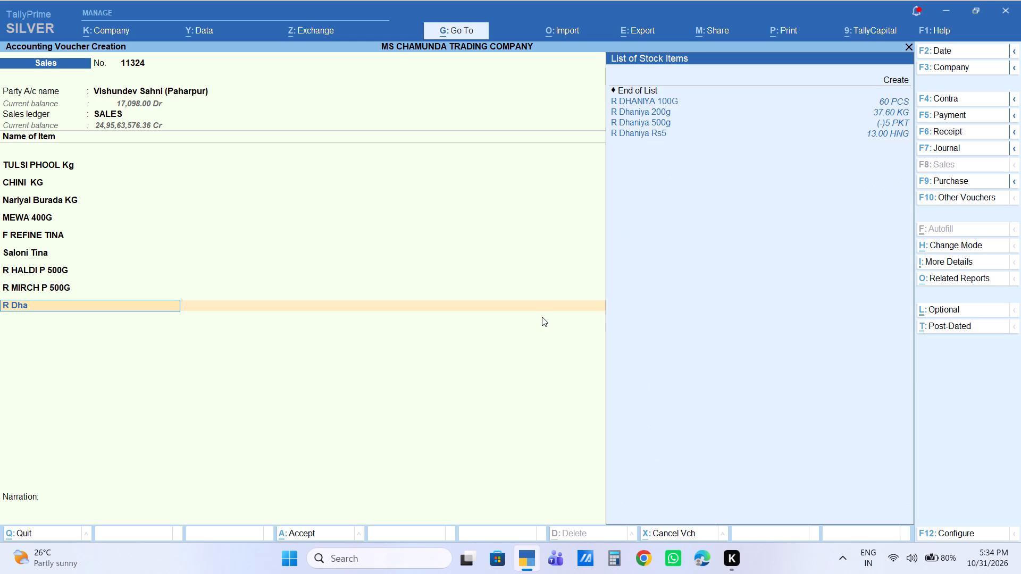
{"action": "key", "text": "Down"}
{"action": "key", "text": "Down"}
{"action": "key", "text": "Down"}
{"action": "key", "text": "Return"}
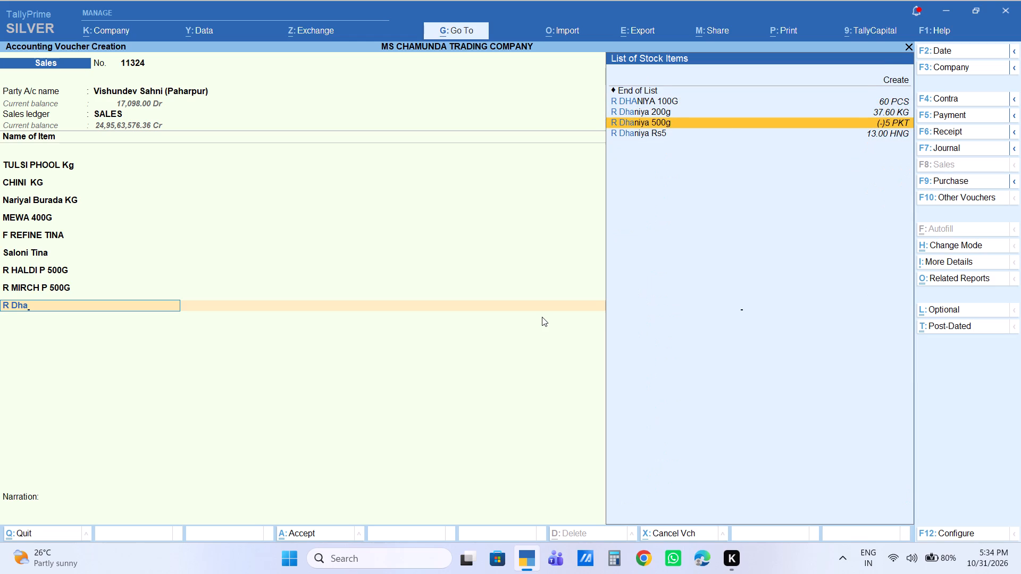
{"action": "key", "text": "1"}
{"action": "key", "text": "Return"}
{"action": "key", "text": "Return"}
{"action": "key", "text": "Return"}
{"action": "key", "text": "Return"}
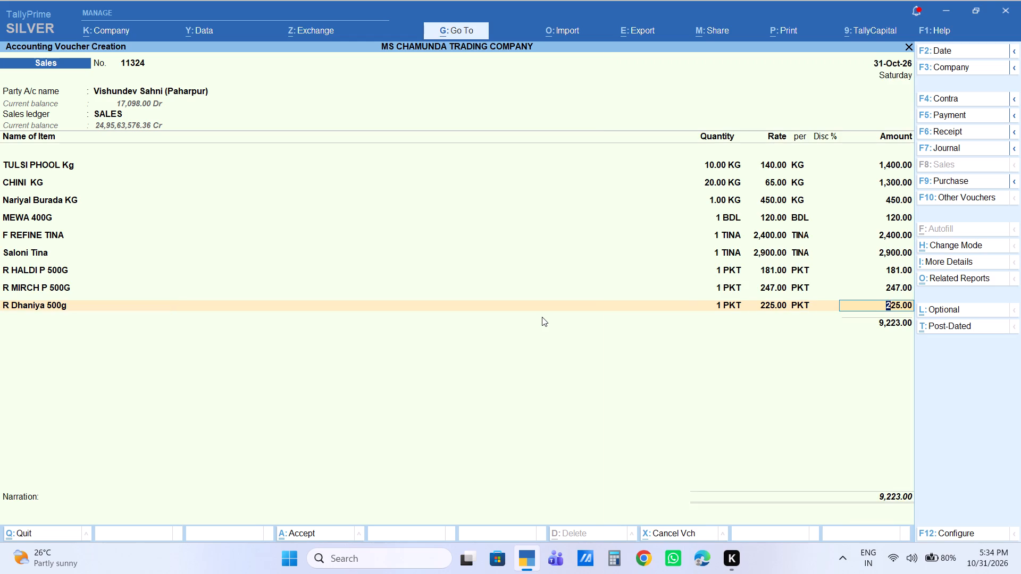
{"action": "type", "text": "170"}
{"action": "key", "text": "Return"}
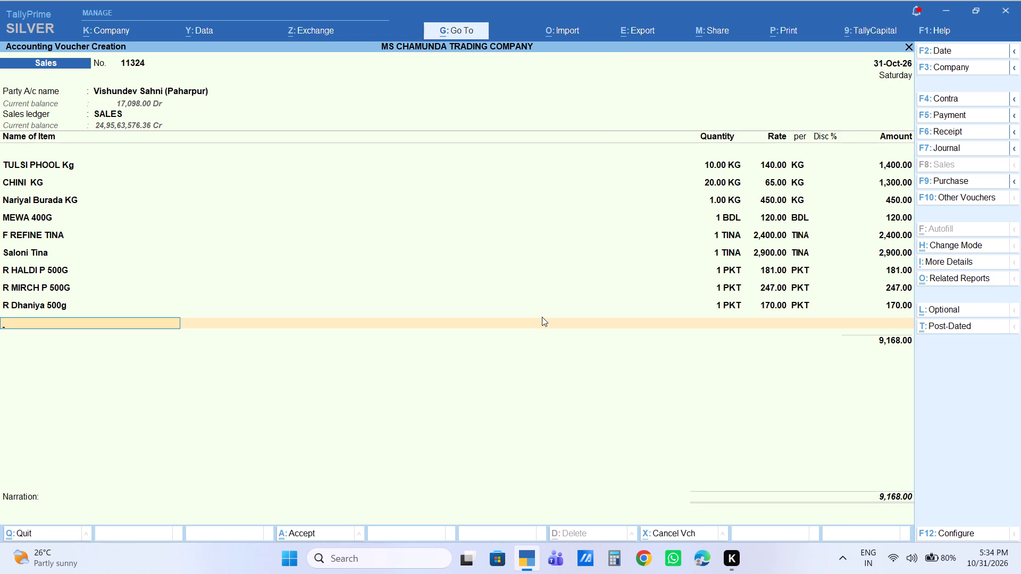
Add the item M Kitchen 100g Pcs with a quantity of 1 PCS and an amount of 90.
{"action": "type", "text": "m kit"}
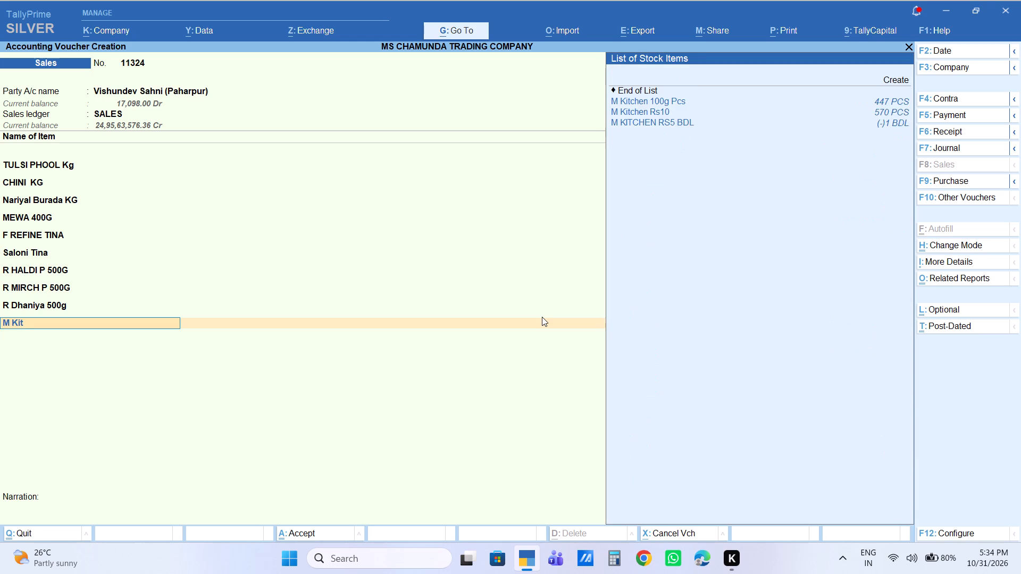
{"action": "key", "text": "Down"}
{"action": "key", "text": "Return"}
{"action": "key", "text": "1"}
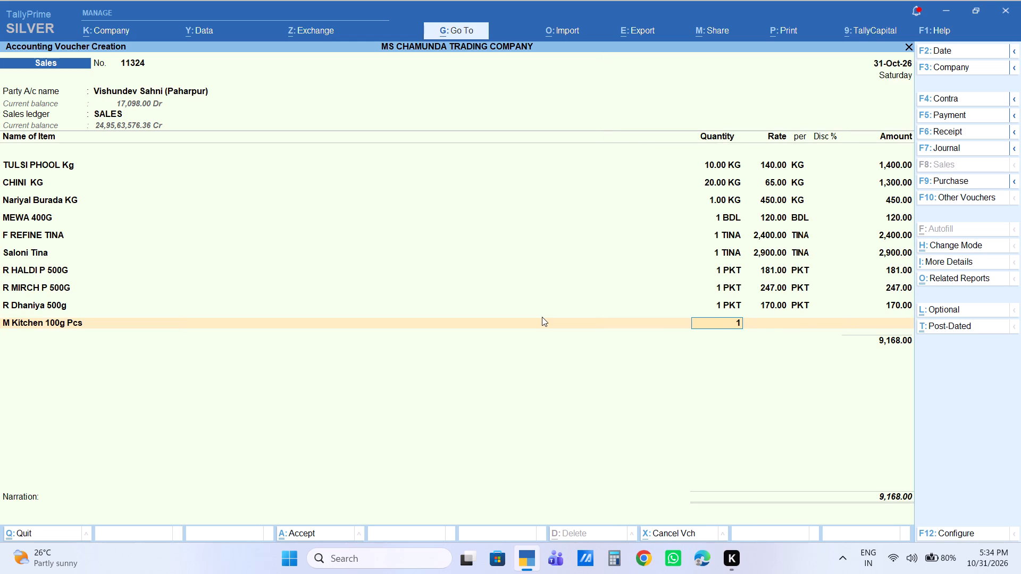
{"action": "key", "text": "Return"}
{"action": "key", "text": "Return"}
{"action": "key", "text": "Return"}
{"action": "key", "text": "Return"}
{"action": "type", "text": "90"}
{"action": "key", "text": "Return"}
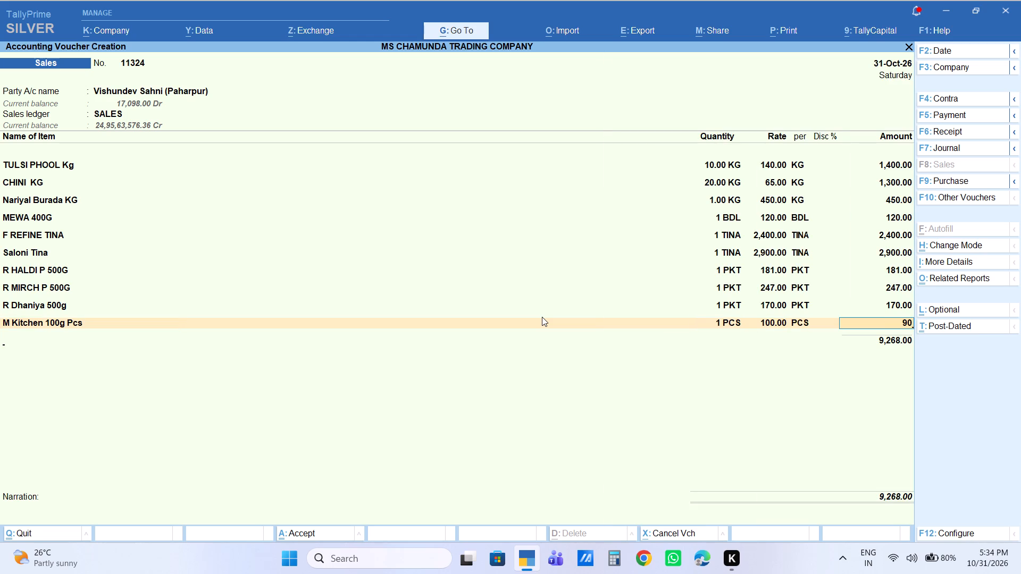
Add the item M Kashmiri 100g Pcs with a quantity of 1 PCS and an amount of 115.
{"action": "type", "text": "m ka"}
{"action": "key", "text": "Down"}
{"action": "key", "text": "Return"}
{"action": "key", "text": "1"}
{"action": "key", "text": "Return"}
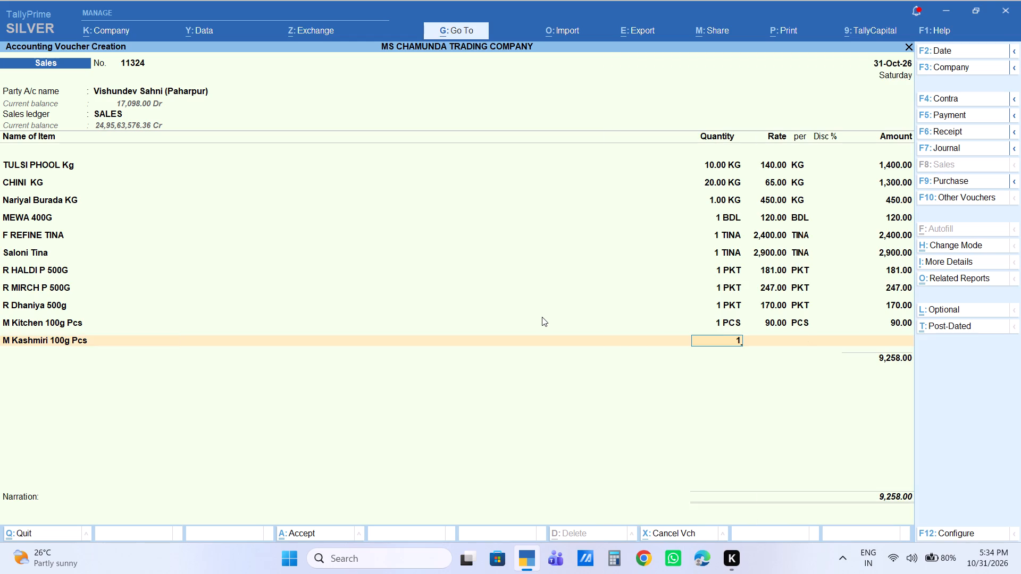
{"action": "key", "text": "Return"}
{"action": "key", "text": "Return"}
{"action": "key", "text": "Return"}
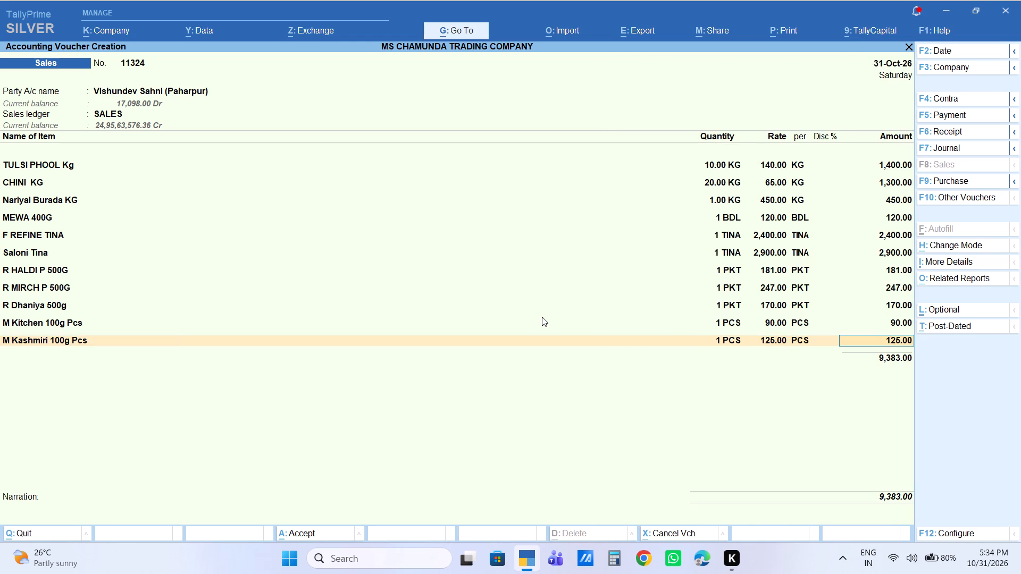
{"action": "type", "text": "115\\"}
{"action": "key", "text": "Return"}
{"action": "key", "text": "BackSpace"}
{"action": "key", "text": "Return"}
Add the item M Meat 100g Pcs with a quantity of 1 PCS and an amount of 90.
{"action": "type", "text": "m mea"}
{"action": "key", "text": "Down"}
{"action": "key", "text": "Return"}
{"action": "key", "text": "1"}
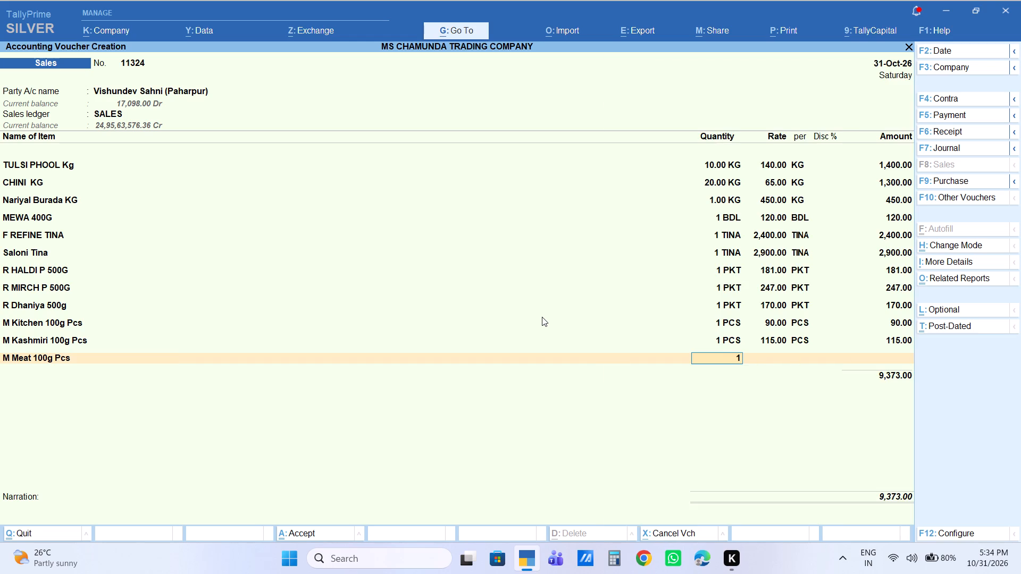
{"action": "key", "text": "Return"}
{"action": "key", "text": "Return"}
{"action": "key", "text": "Return"}
{"action": "key", "text": "Return"}
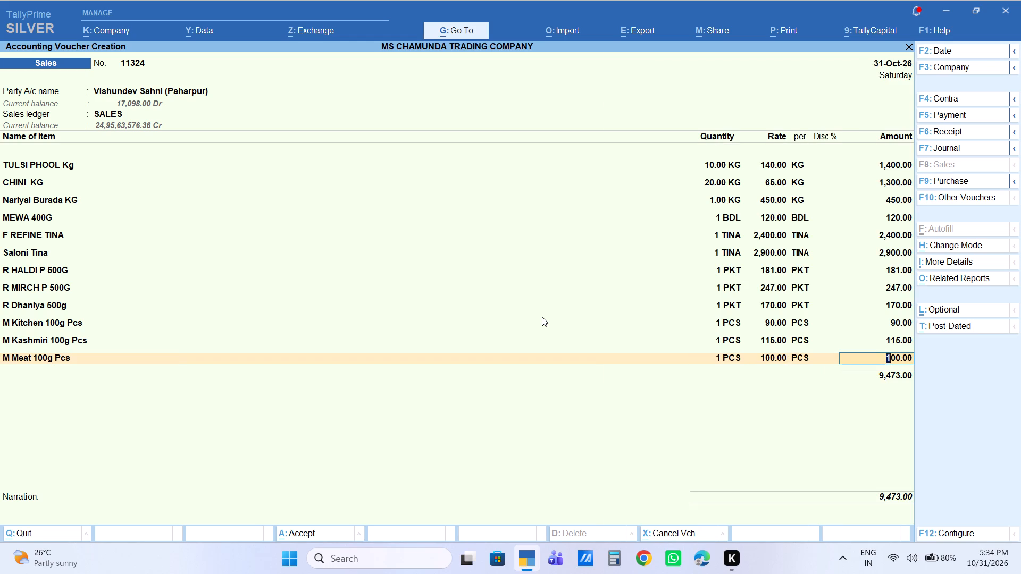
{"action": "type", "text": "90"}
{"action": "key", "text": "Return"}
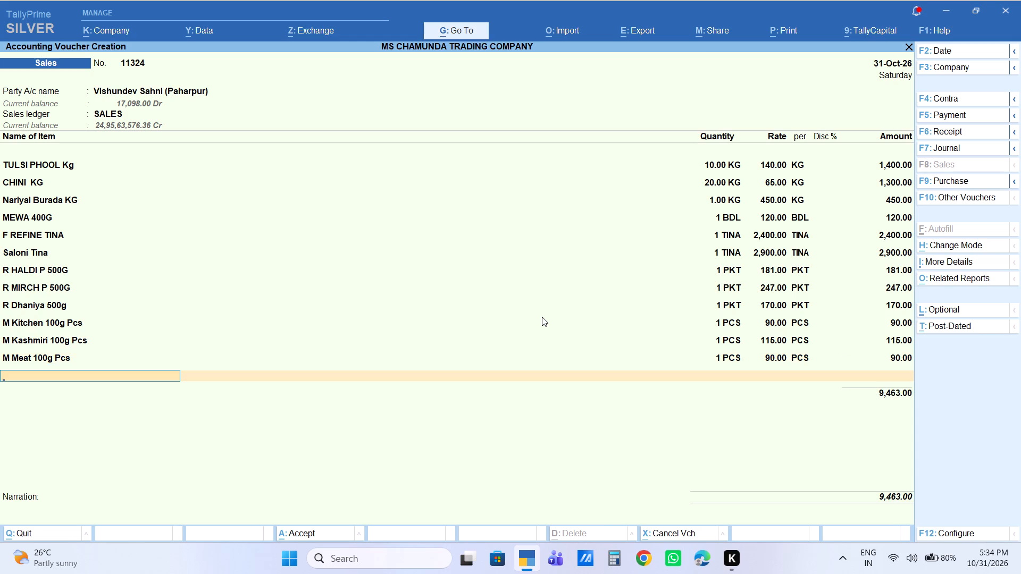
Add the item M Garam 100g Pcs with a quantity of 1 PCS and an amount of 100.
{"action": "type", "text": "m gara"}
{"action": "key", "text": "Down"}
{"action": "key", "text": "Return"}
{"action": "key", "text": "1"}
{"action": "key", "text": "Return"}
{"action": "key", "text": "Return"}
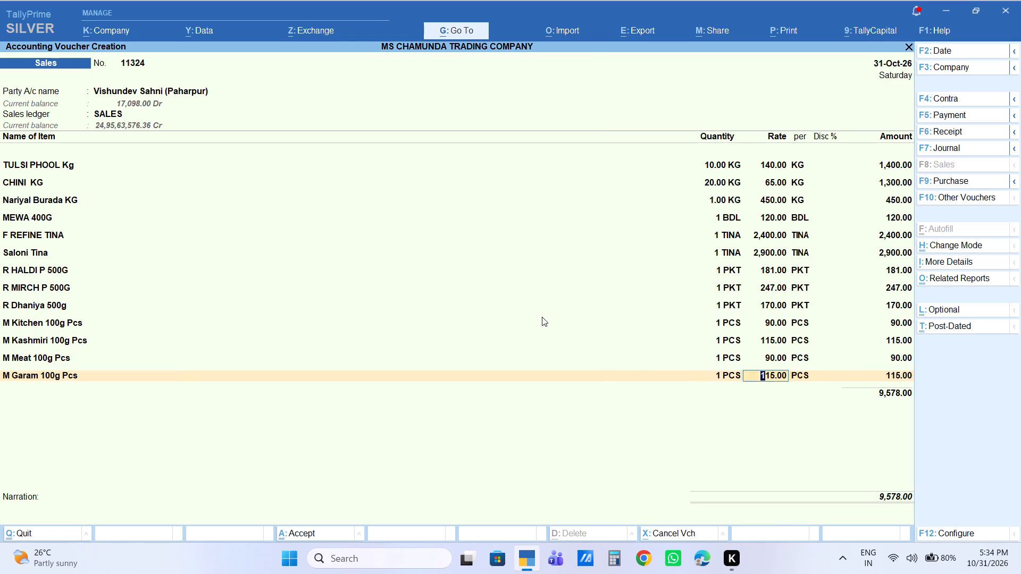
{"action": "key", "text": "Return"}
{"action": "key", "text": "Return"}
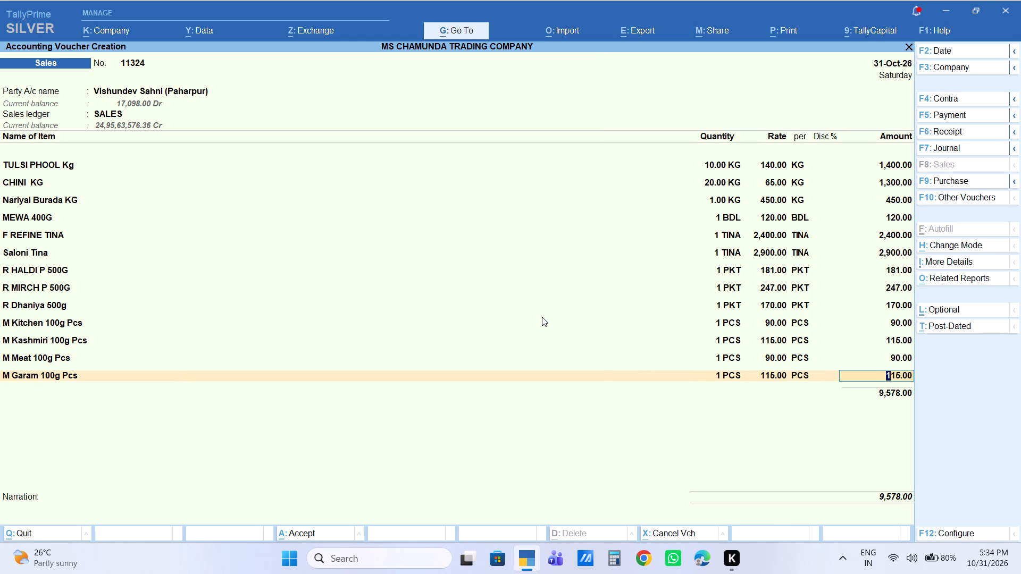
{"action": "type", "text": "100"}
{"action": "key", "text": "Return"}
Add the item M Methi 50g Pcs with a quantity of 1 PCS and an amount of 50.
{"action": "type", "text": "m me"}
{"action": "key", "text": "Down"}
{"action": "key", "text": "Down"}
{"action": "key", "text": "Down"}
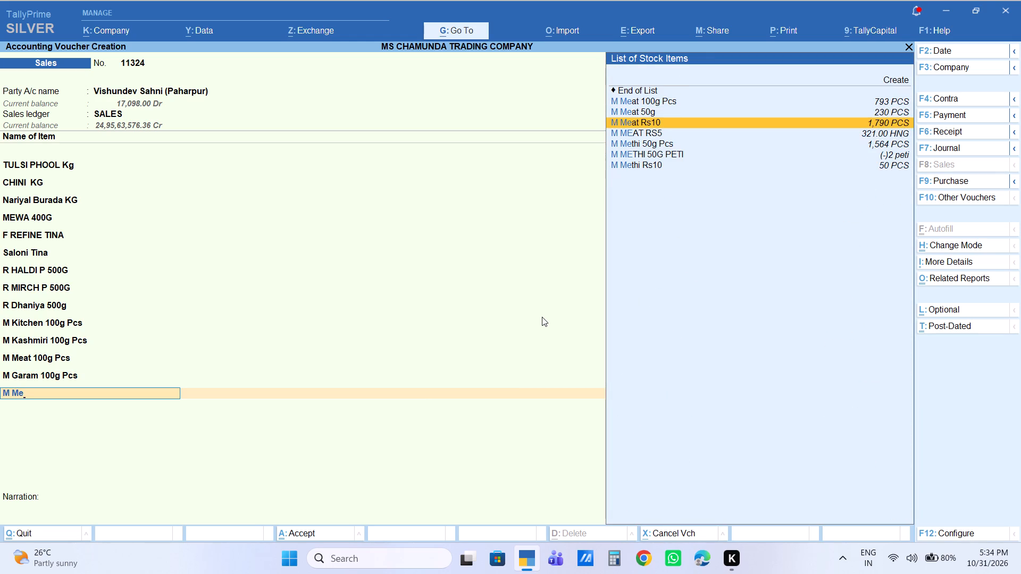
{"action": "key", "text": "Down"}
{"action": "key", "text": "Down"}
{"action": "key", "text": "Return"}
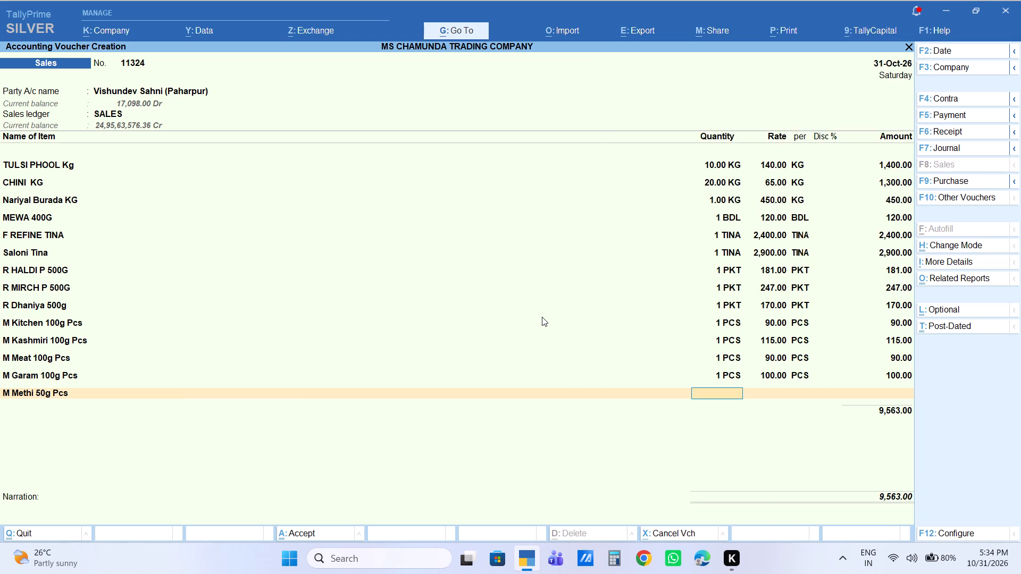
{"action": "key", "text": "1"}
{"action": "key", "text": "Return"}
{"action": "key", "text": "Return"}
{"action": "key", "text": "Return"}
{"action": "key", "text": "Return"}
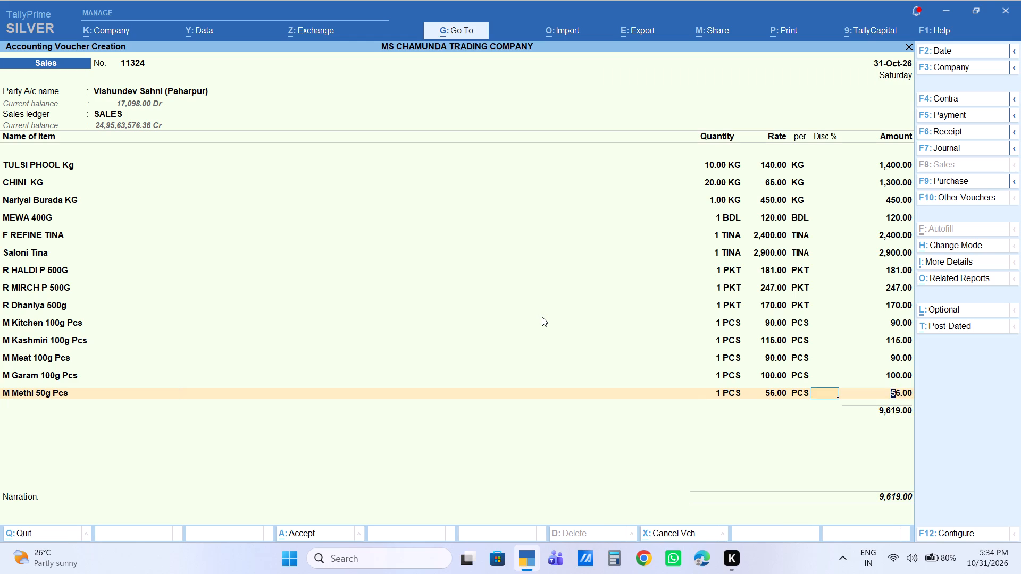
{"action": "type", "text": "50"}
{"action": "key", "text": "Return"}
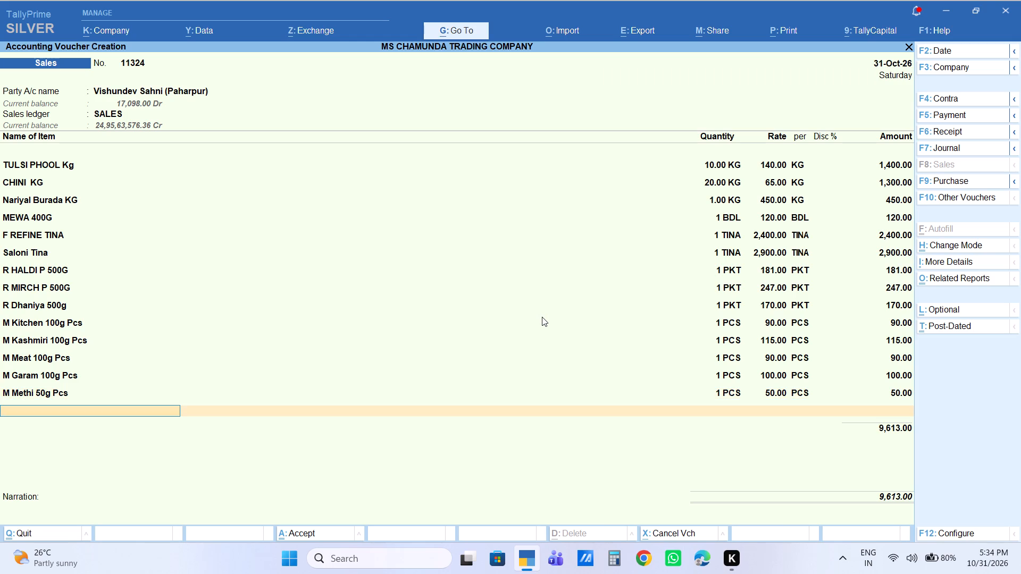
Add the item SONA GARAM 200G with a quantity of 1 PCS and an amount of 400.
{"action": "key", "text": "a"}
{"action": "key", "text": "BackSpace"}
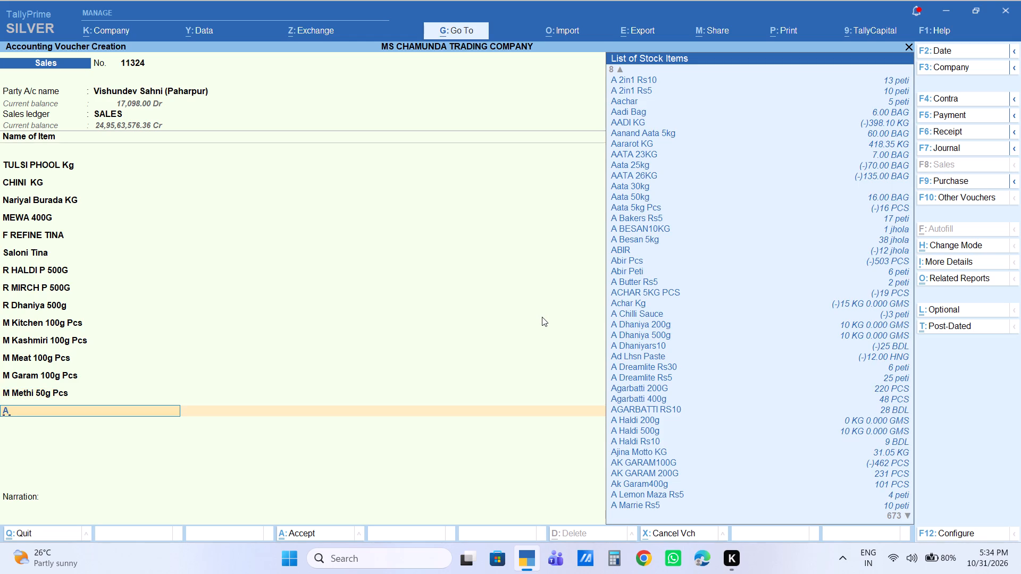
{"action": "type", "text": "son"}
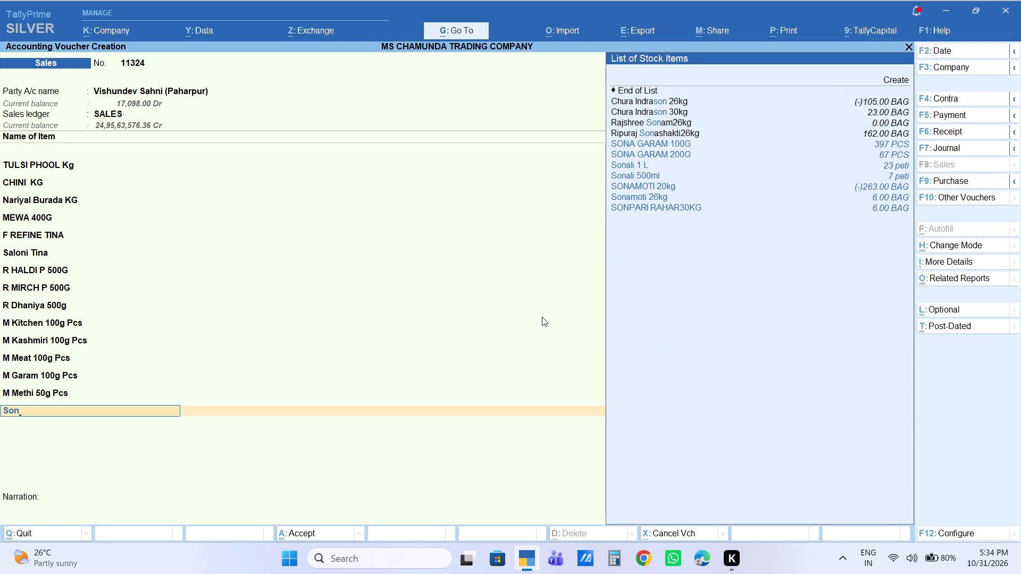
{"action": "key", "text": "a"}
{"action": "key", "text": "Down"}
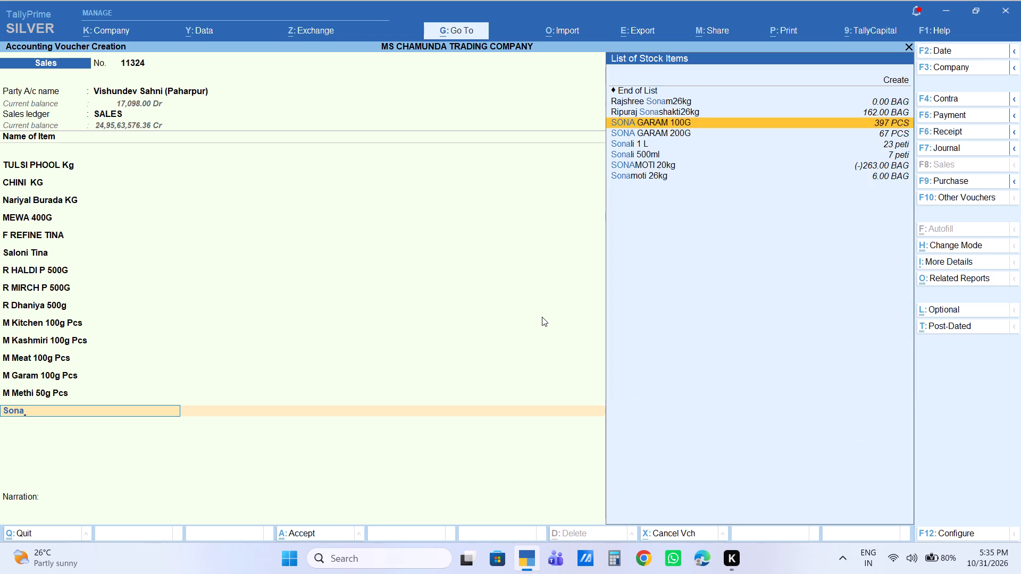
{"action": "key", "text": "Down"}
{"action": "key", "text": "Return"}
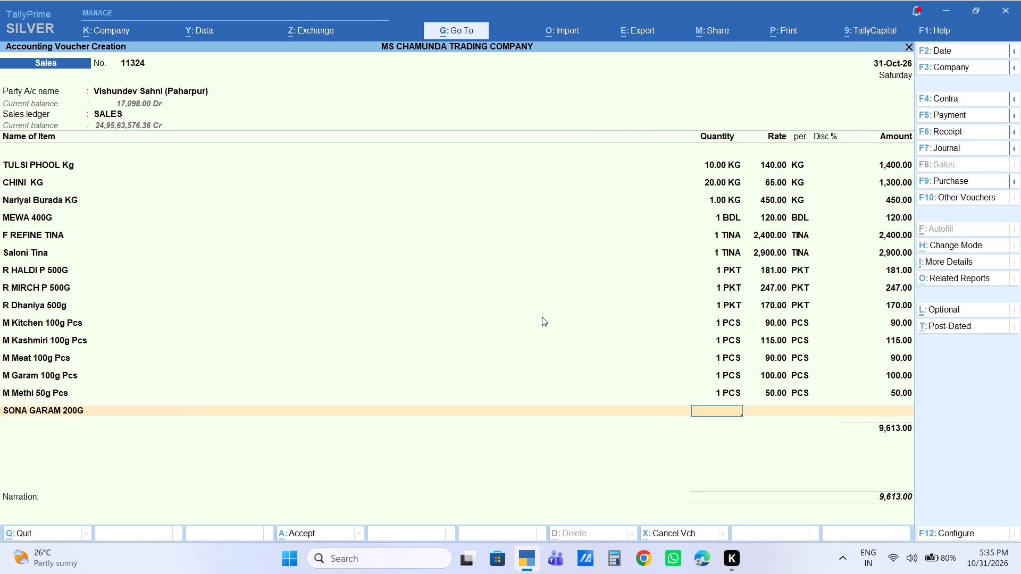
{"action": "key", "text": "1"}
{"action": "key", "text": "Return"}
{"action": "key", "text": "Return"}
{"action": "key", "text": "Return"}
{"action": "key", "text": "Return"}
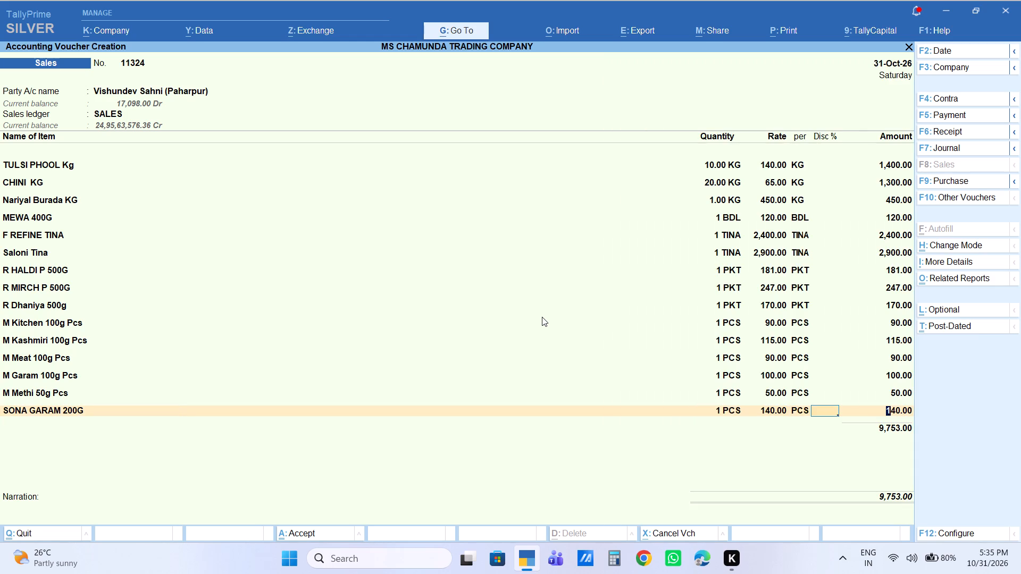
{"action": "type", "text": "400"}
{"action": "key", "text": "Return"}
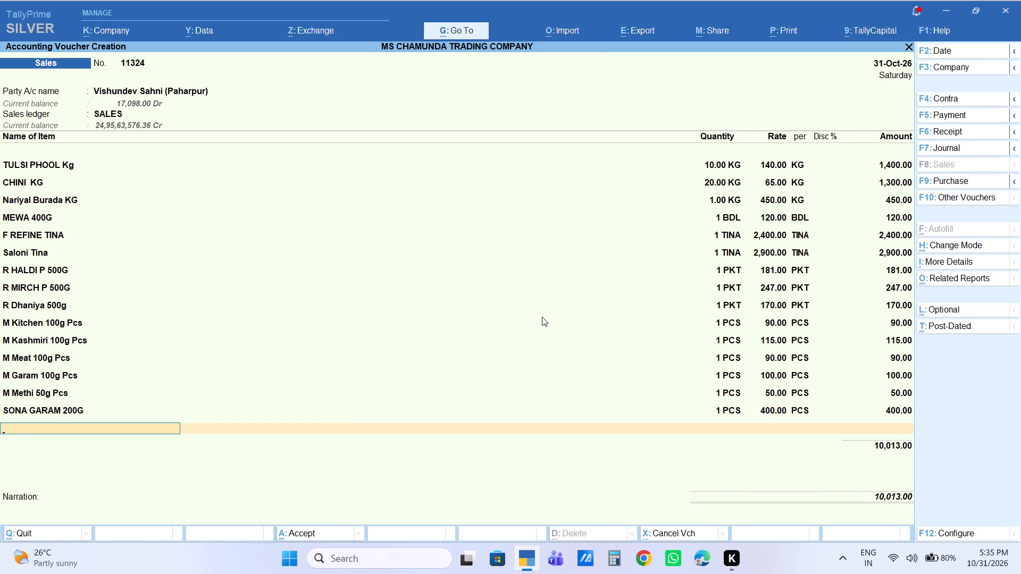
Add the item Jeera KG with a quantity of 0.25 KG, keeping the default rate and amount.
{"action": "type", "text": "jeera"}
{"action": "key", "text": "Down"}
{"action": "key", "text": "Return"}
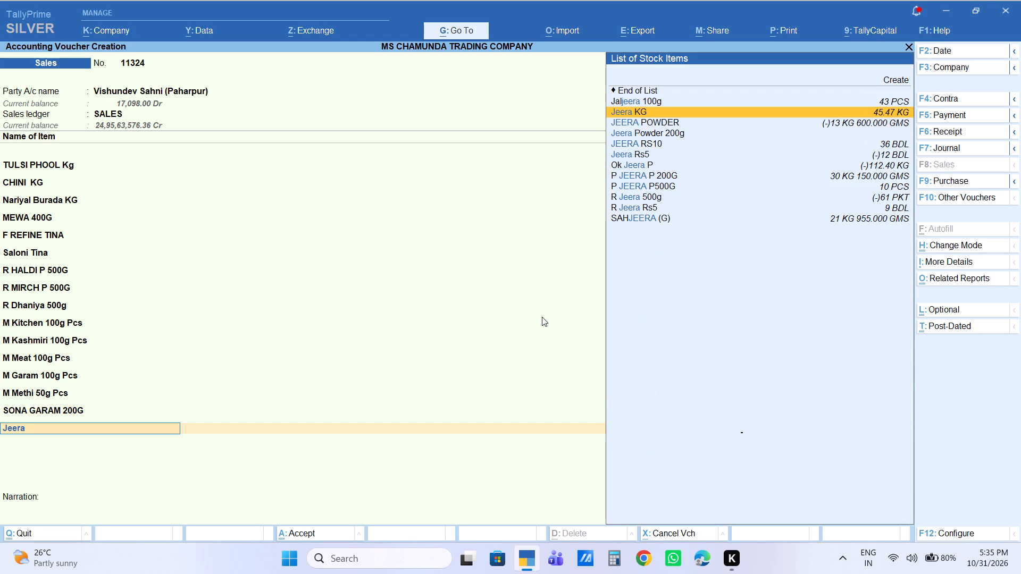
{"action": "type", "text": ".25"}
{"action": "key", "text": "Return"}
{"action": "key", "text": "Return"}
{"action": "key", "text": "Return"}
{"action": "key", "text": "Return"}
{"action": "key", "text": "Return"}
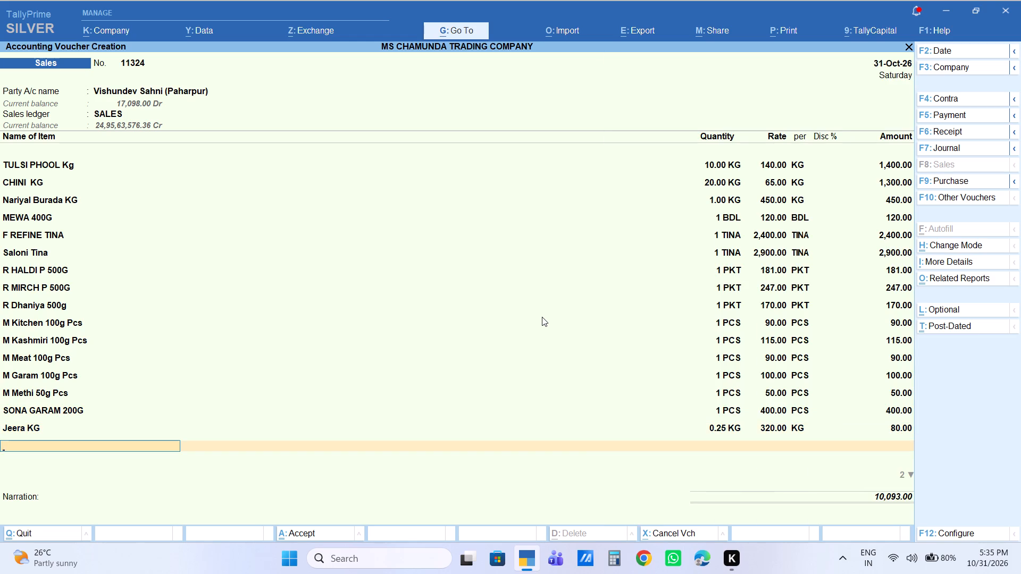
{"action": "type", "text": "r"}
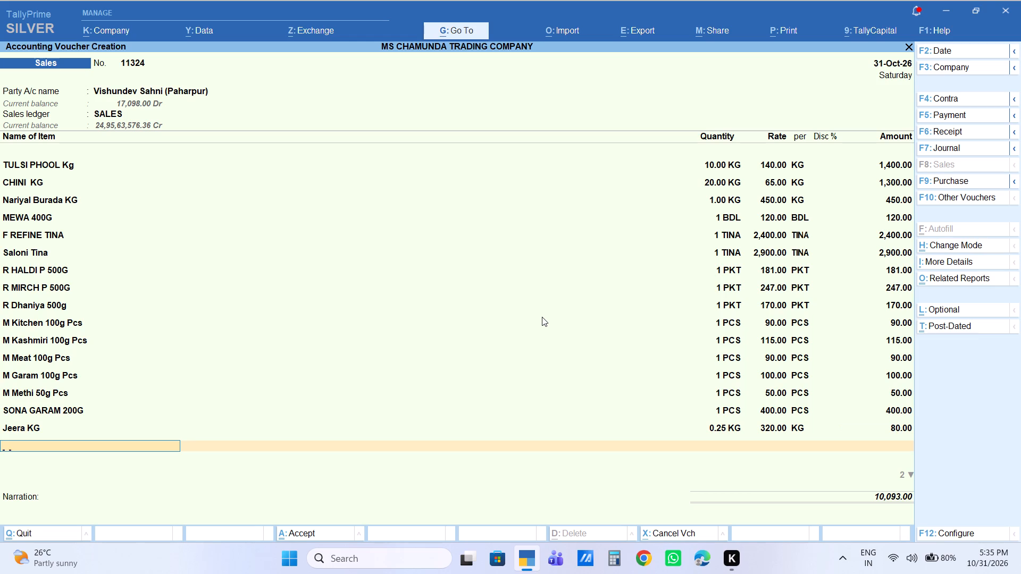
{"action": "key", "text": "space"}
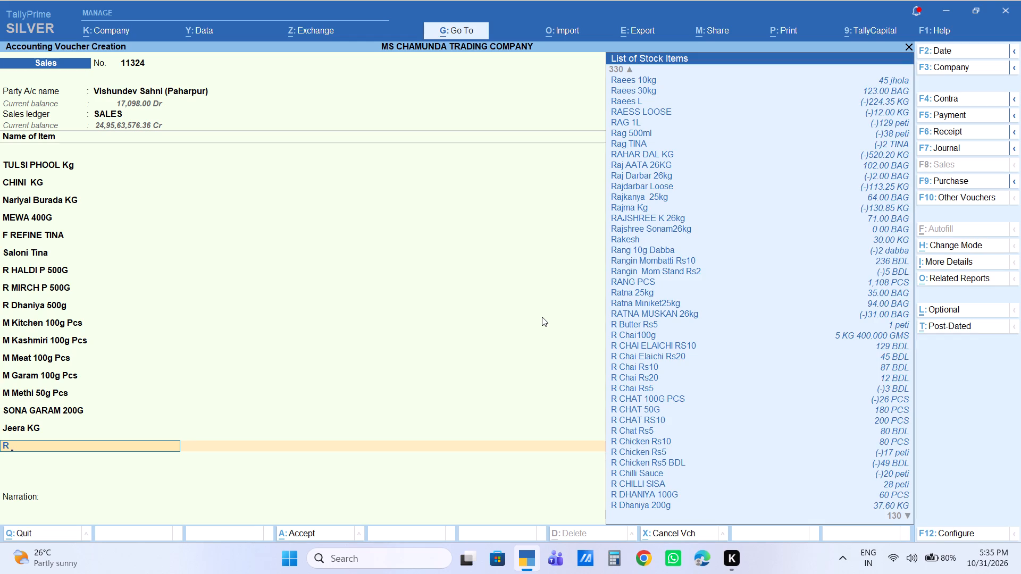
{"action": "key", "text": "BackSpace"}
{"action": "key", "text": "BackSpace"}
Add the item P Marich 200g with a quantity of 0.2 KG, keeping the default rate and calculated amount.
{"action": "key", "text": "p"}
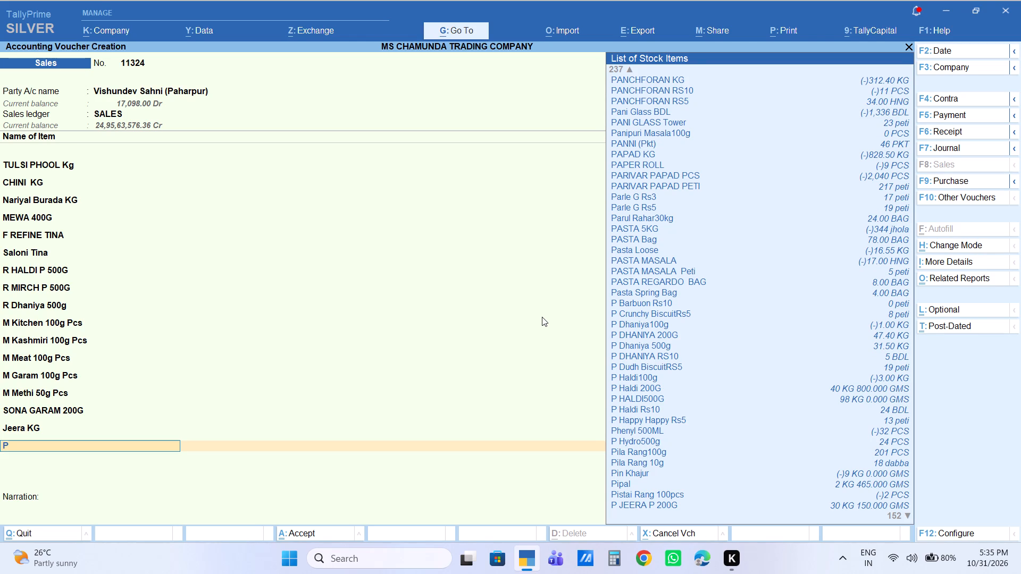
{"action": "key", "text": "space"}
{"action": "type", "text": "mar"}
{"action": "key", "text": "Down"}
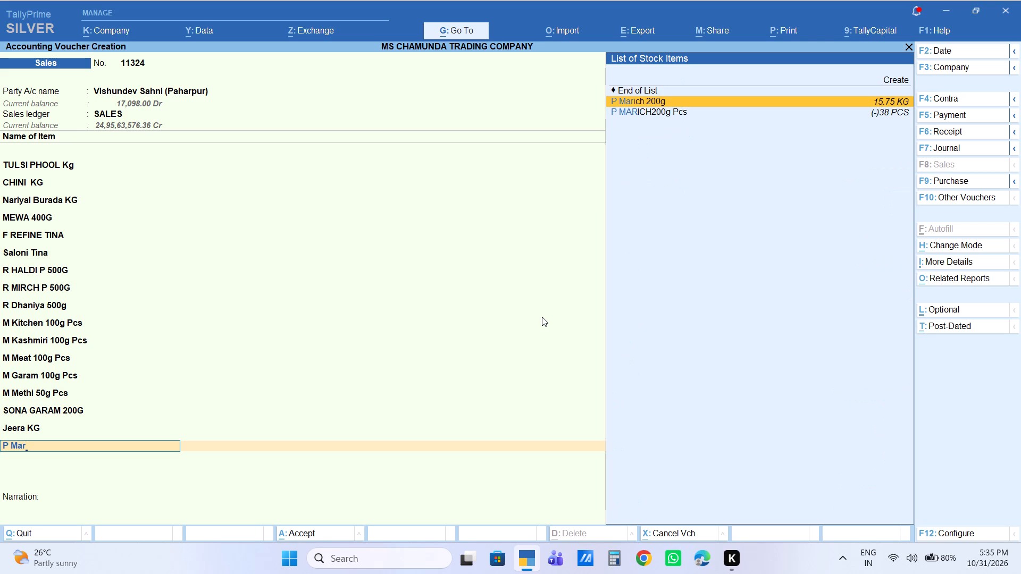
{"action": "key", "text": "Return"}
{"action": "key", "text": "1"}
{"action": "key", "text": "Return"}
{"action": "key", "text": "BackSpace"}
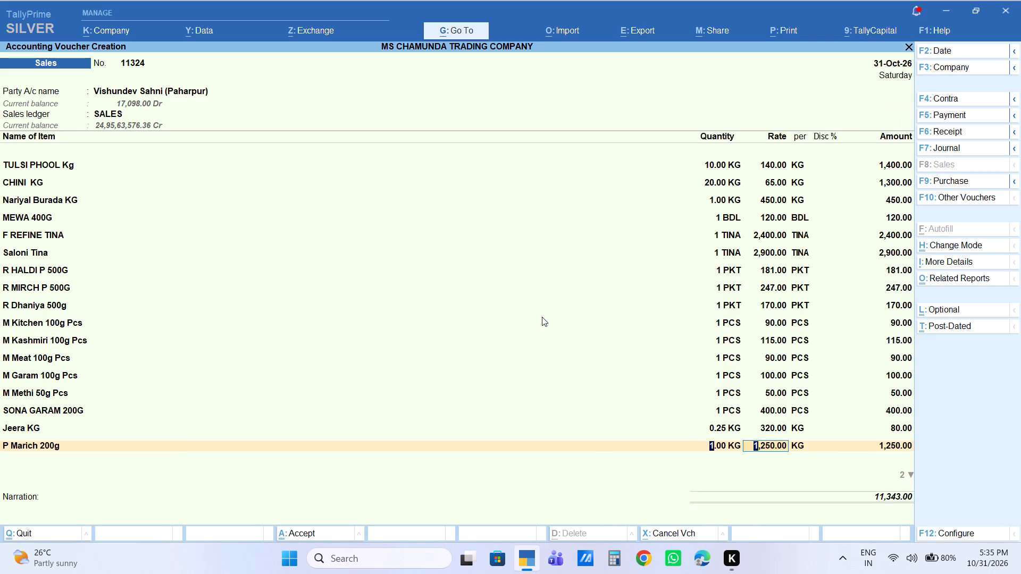
{"action": "type", "text": ".2"}
{"action": "key", "text": "Return"}
{"action": "key", "text": "Return"}
{"action": "key", "text": "Return"}
{"action": "key", "text": "Return"}
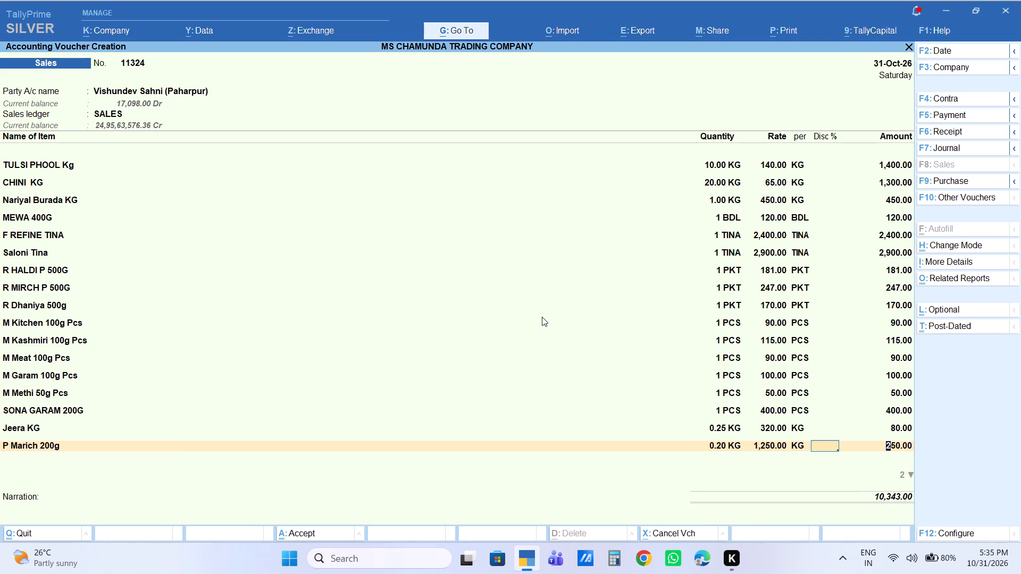
{"action": "key", "text": "Return"}
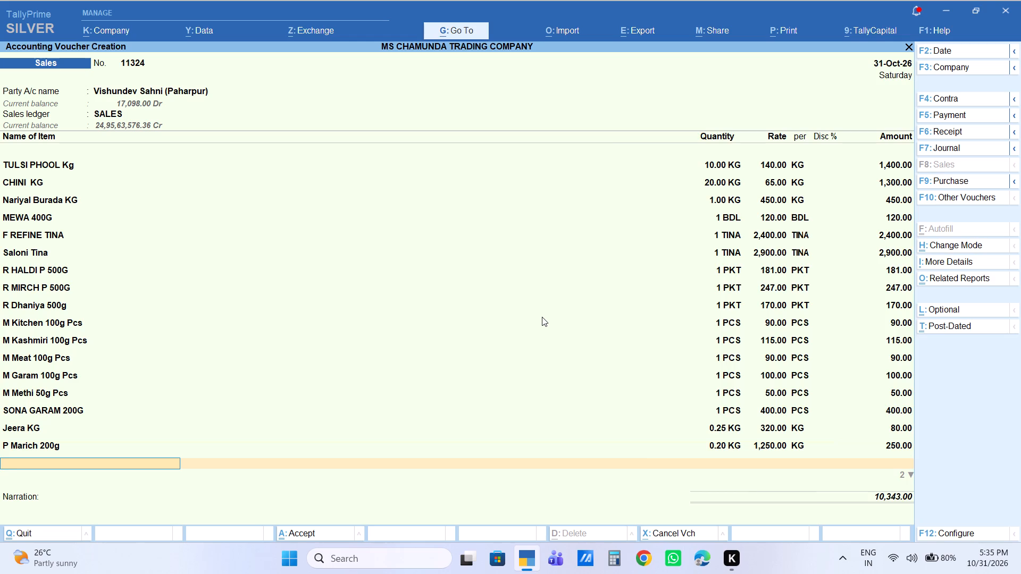
Add the item Khara Mircha with a quantity of 0.5 KG, keeping the default rate and amount.
{"action": "type", "text": "mircha"}
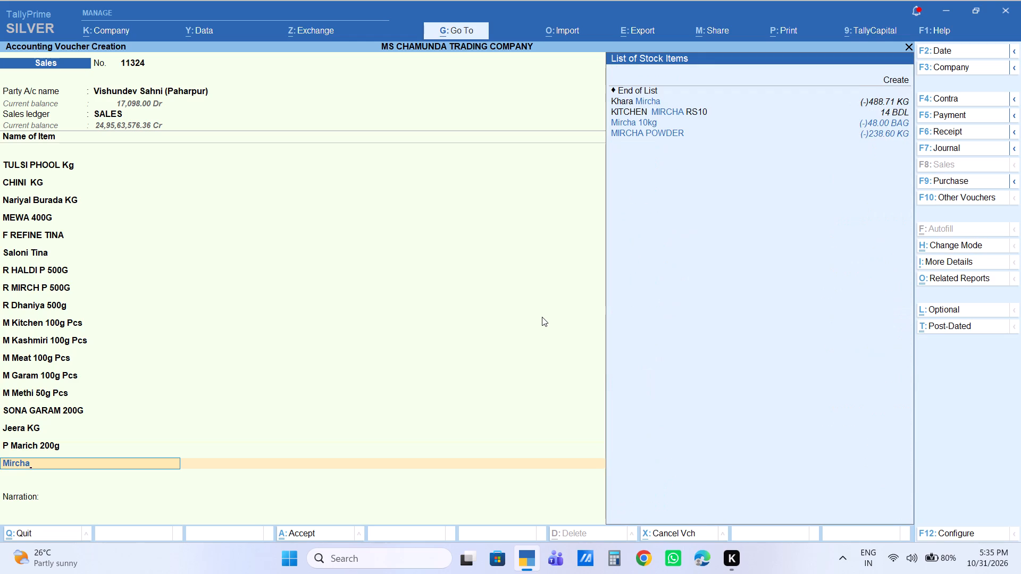
{"action": "key", "text": "Down"}
{"action": "key", "text": "Up"}
{"action": "key", "text": "Up"}
{"action": "key", "text": "Return"}
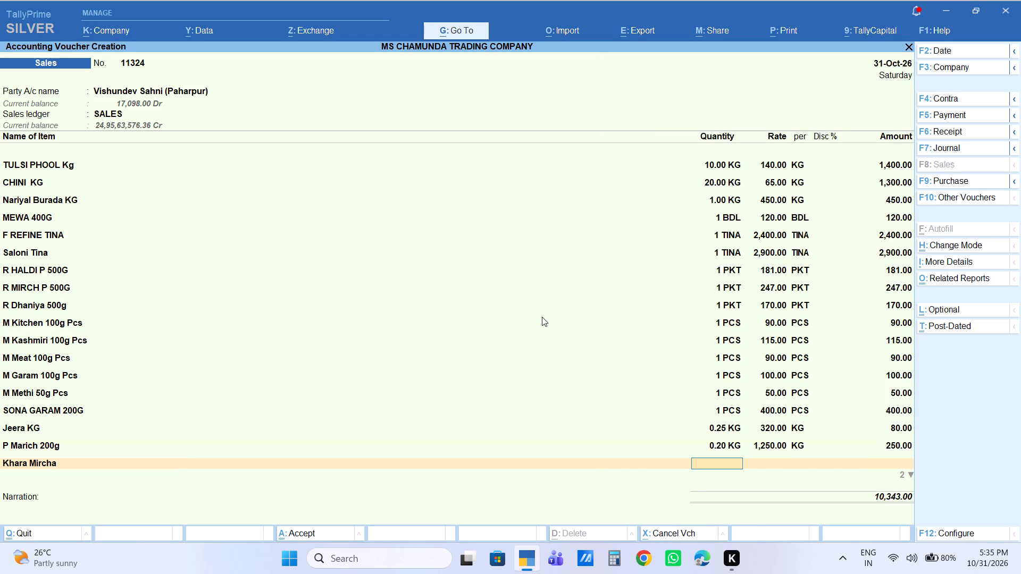
{"action": "type", "text": ".5"}
{"action": "key", "text": "Return"}
{"action": "key", "text": "Return"}
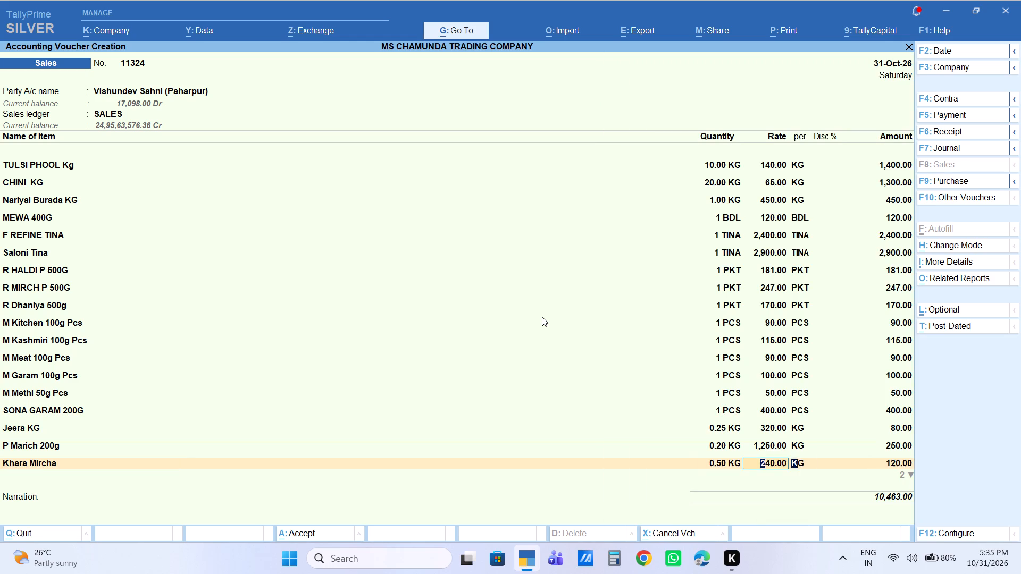
{"action": "key", "text": "Return"}
{"action": "key", "text": "Return"}
{"action": "key", "text": "Return"}
Add the item LAHSUN B with a quantity of 2 KG, keeping the default rate and amount.
{"action": "type", "text": "lahs"}
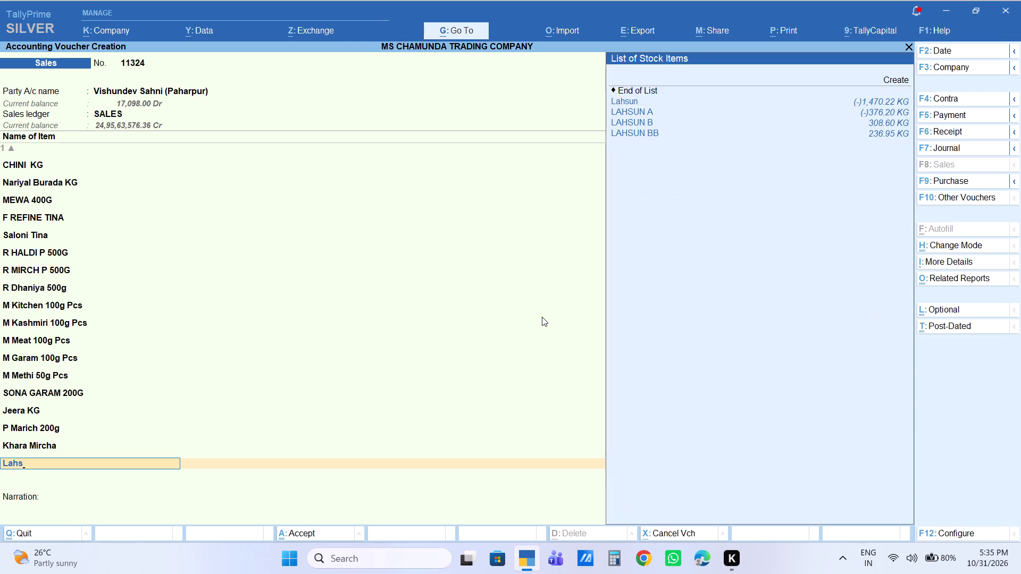
{"action": "key", "text": "Down"}
{"action": "key", "text": "Down"}
{"action": "key", "text": "Down"}
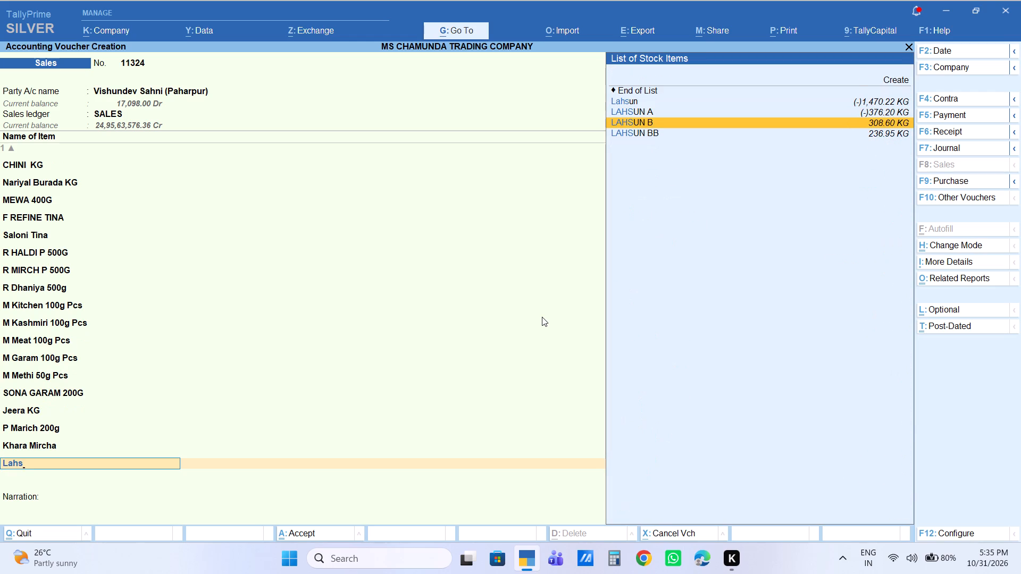
{"action": "key", "text": "Return"}
{"action": "type", "text": "12"}
{"action": "key", "text": "BackSpace"}
{"action": "key", "text": "BackSpace"}
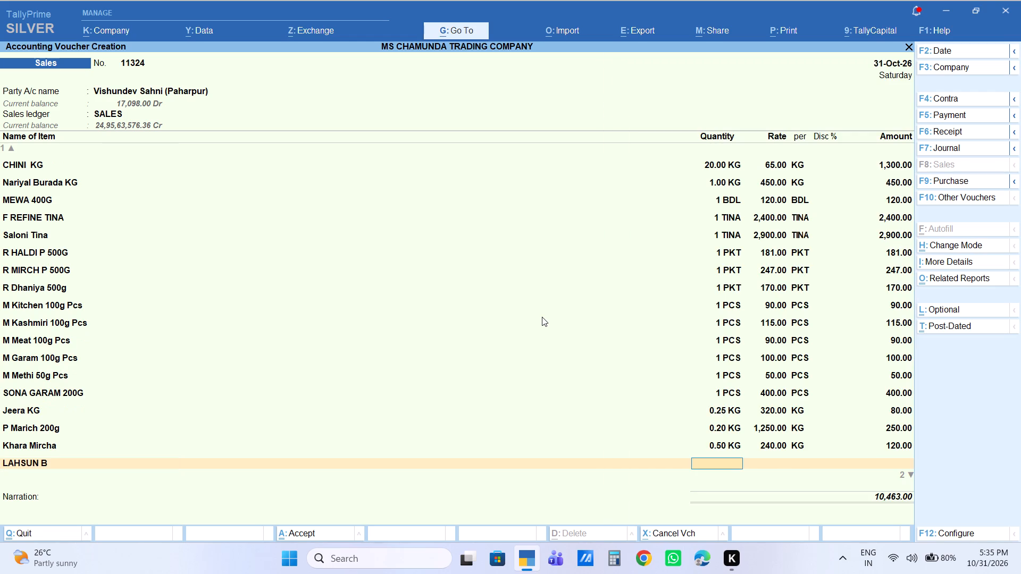
{"action": "key", "text": "2"}
{"action": "key", "text": "Return"}
{"action": "key", "text": "Return"}
{"action": "key", "text": "Return"}
{"action": "key", "text": "Return"}
{"action": "key", "text": "Return"}
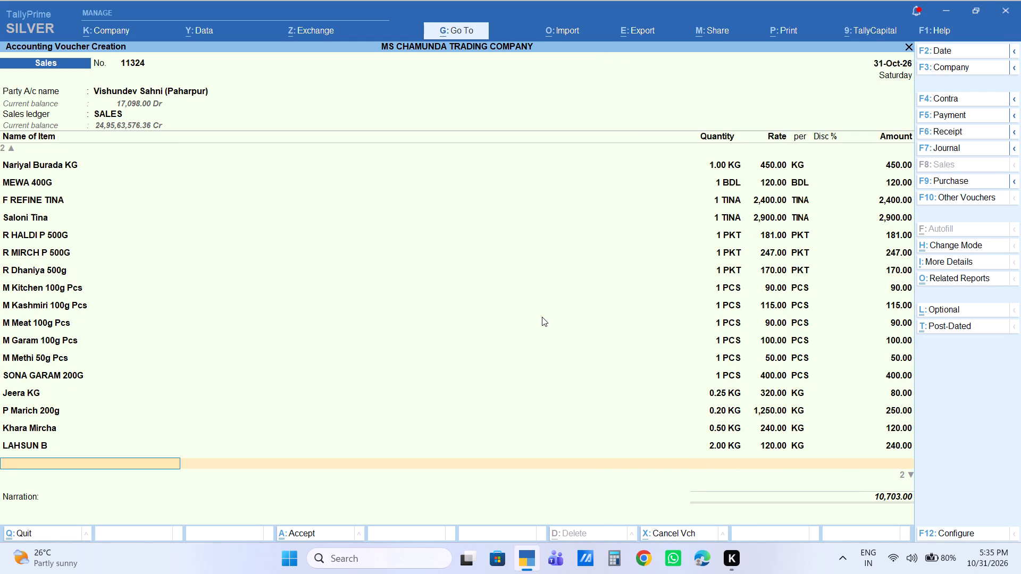
Add the item TEJPATTA KG with a quantity of 0.1 KG and an amount of 10.
{"action": "type", "text": "tejp"}
{"action": "key", "text": "Down"}
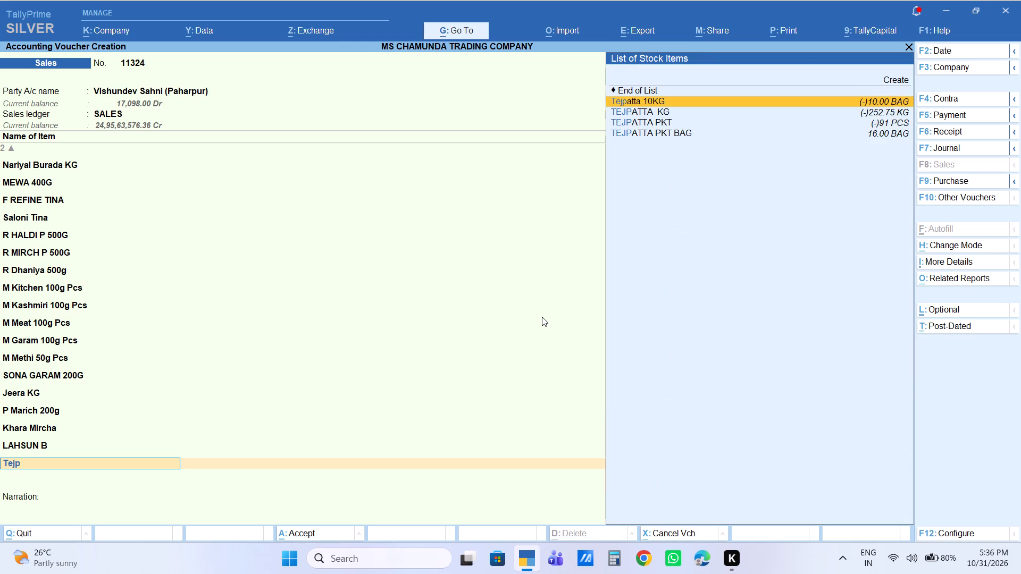
{"action": "key", "text": "Down"}
{"action": "key", "text": "Return"}
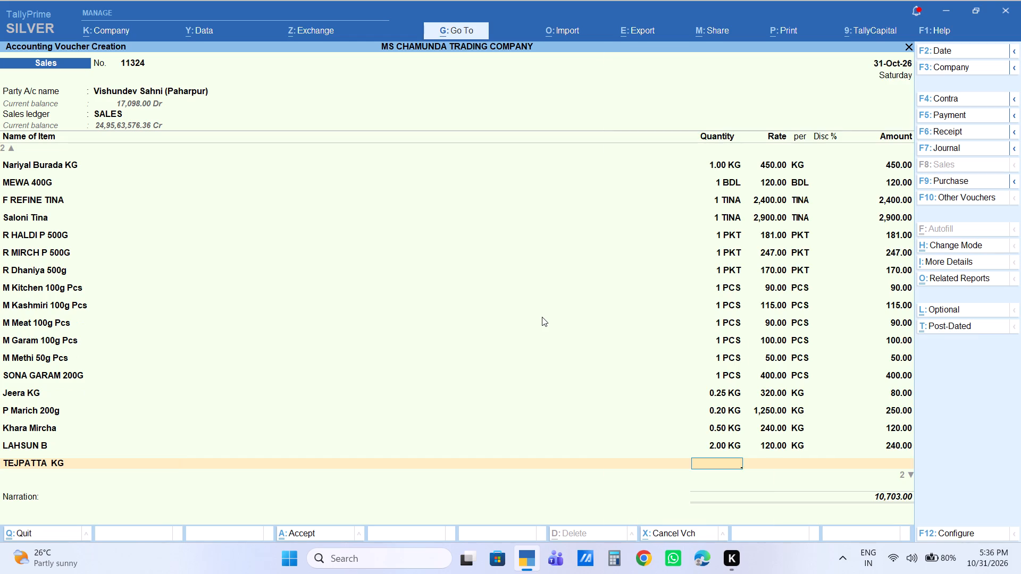
{"action": "type", "text": ".1"}
{"action": "key", "text": "Return"}
{"action": "key", "text": "Return"}
{"action": "key", "text": "Return"}
{"action": "key", "text": "Return"}
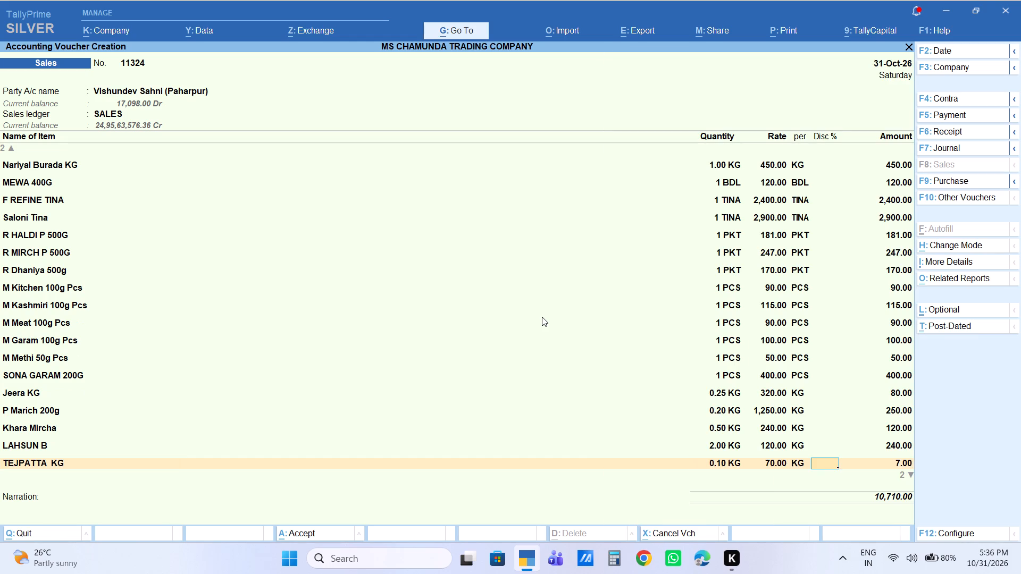
{"action": "type", "text": "10"}
{"action": "key", "text": "Return"}
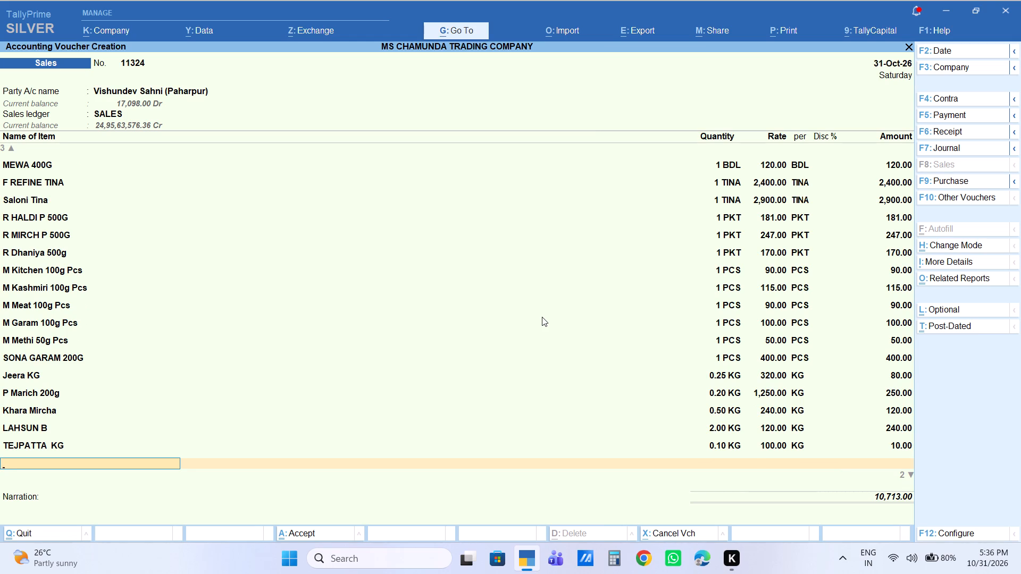
Add the item Chhoti Elaichi (G) with a quantity of 0.05 KG and an amount of 200.
{"action": "type", "text": "chhot"}
{"action": "key", "text": "Down"}
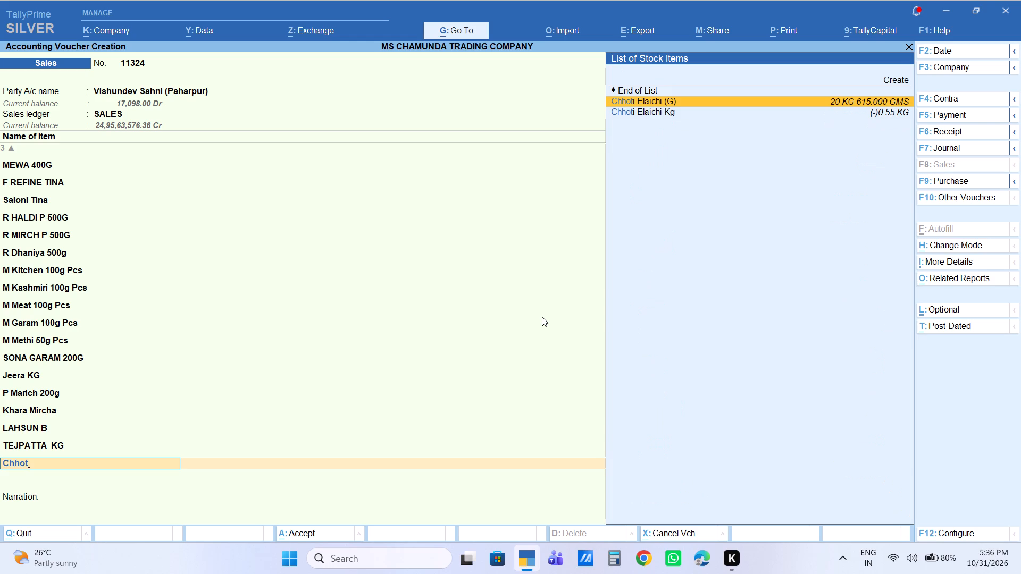
{"action": "key", "text": "Return"}
{"action": "type", "text": ".05"}
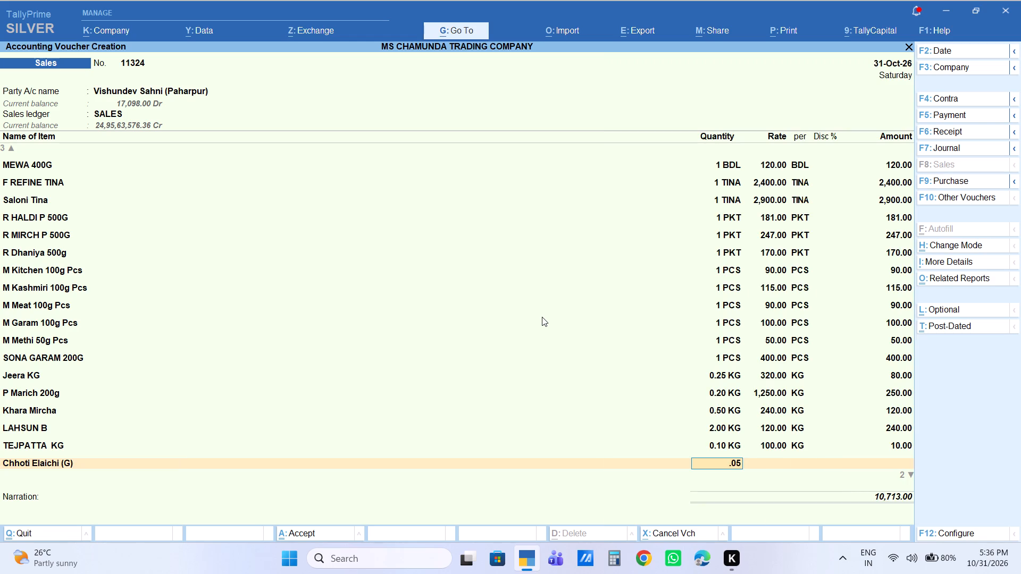
{"action": "key", "text": "Return"}
{"action": "key", "text": "Return"}
{"action": "key", "text": "Return"}
{"action": "key", "text": "Return"}
{"action": "type", "text": "200"}
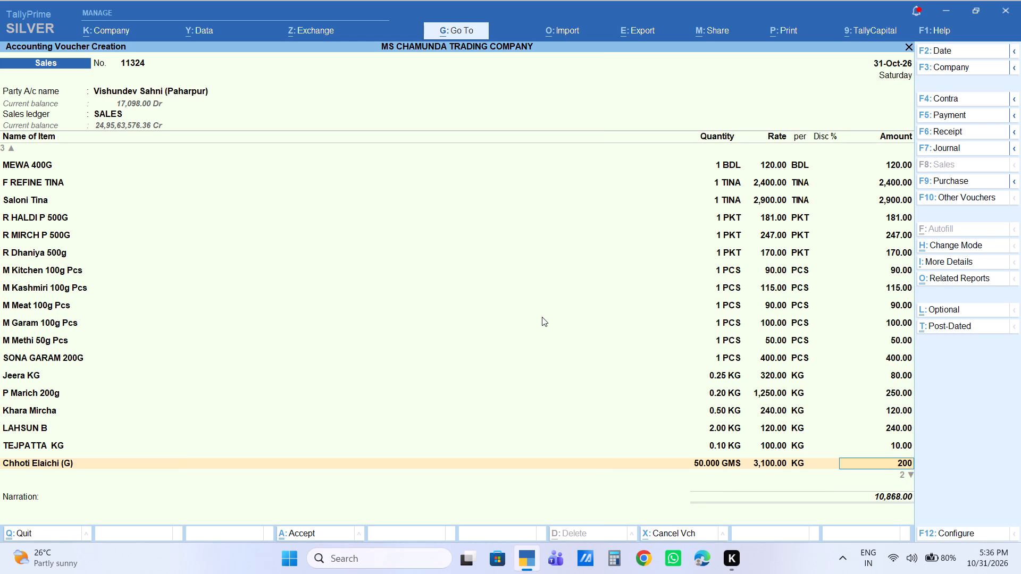
{"action": "key", "text": "Return"}
Add the item Bari Elaichi (G) with a quantity of 0.05 KG and an amount of 110.
{"action": "type", "text": "bar"}
{"action": "key", "text": "i"}
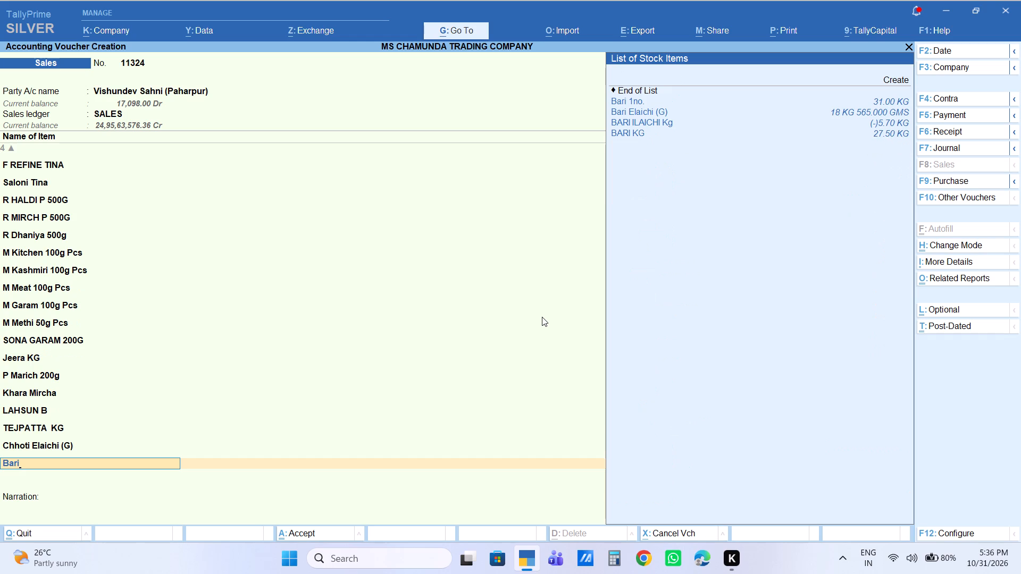
{"action": "key", "text": "Down"}
{"action": "key", "text": "Down"}
{"action": "key", "text": "Return"}
{"action": "type", "text": ".05"}
{"action": "key", "text": "Return"}
{"action": "key", "text": "Return"}
{"action": "key", "text": "Return"}
{"action": "key", "text": "Return"}
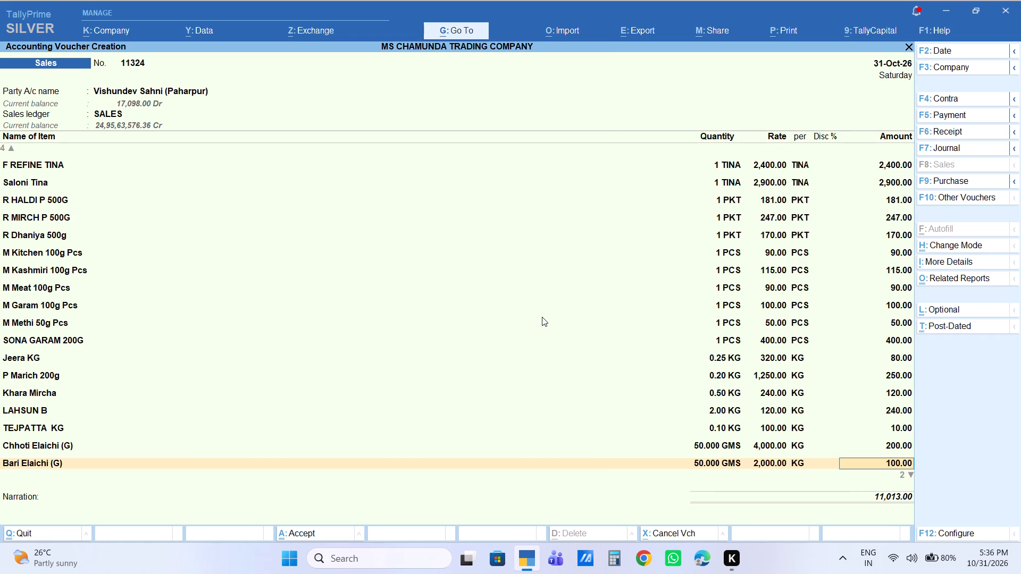
{"action": "type", "text": "110"}
{"action": "key", "text": "Return"}
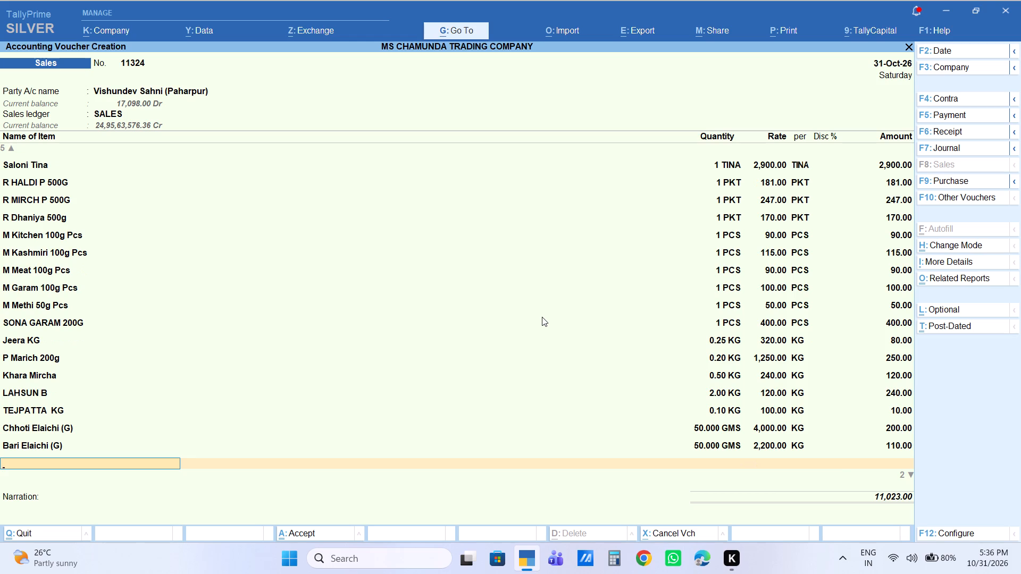
Add the item Ratna Miniket25kg with a quantity of 1 BAG and an amount of 1250.
{"action": "type", "text": "ratna"}
{"action": "key", "text": "Down"}
{"action": "key", "text": "Down"}
{"action": "key", "text": "Return"}
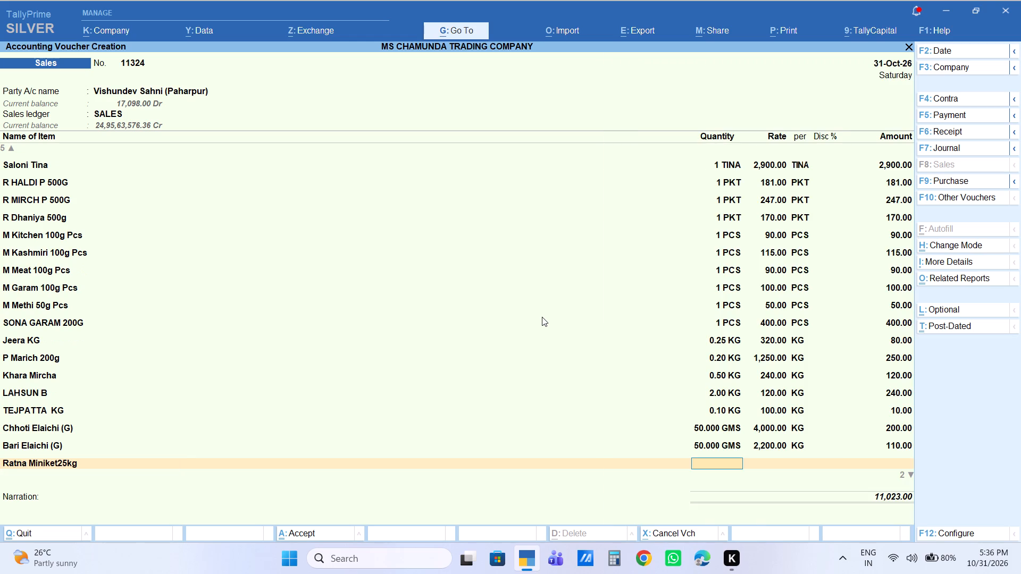
{"action": "key", "text": "1"}
{"action": "key", "text": "Return"}
{"action": "key", "text": "Return"}
{"action": "key", "text": "Return"}
{"action": "key", "text": "Return"}
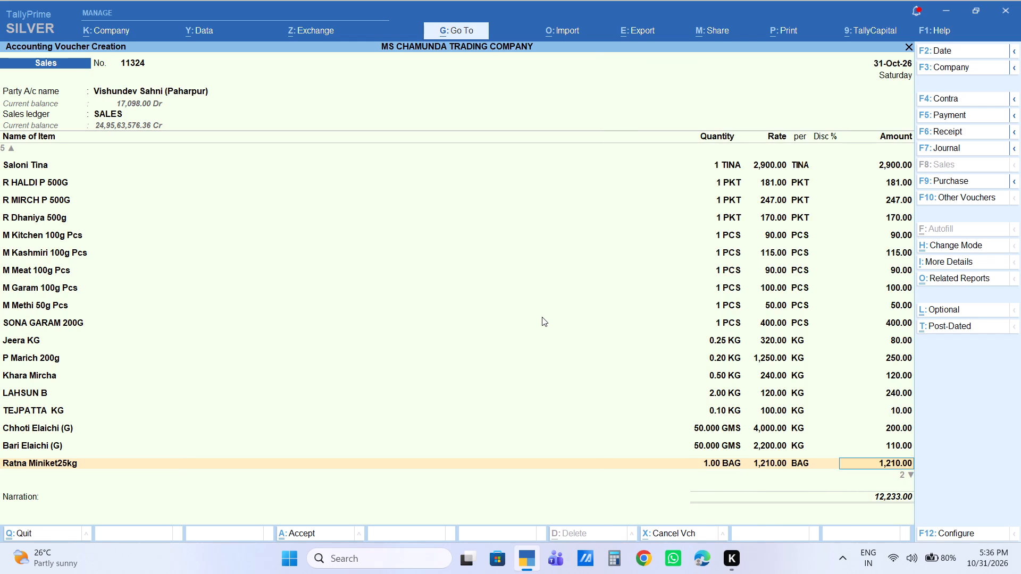
{"action": "type", "text": "1250"}
{"action": "key", "text": "Return"}
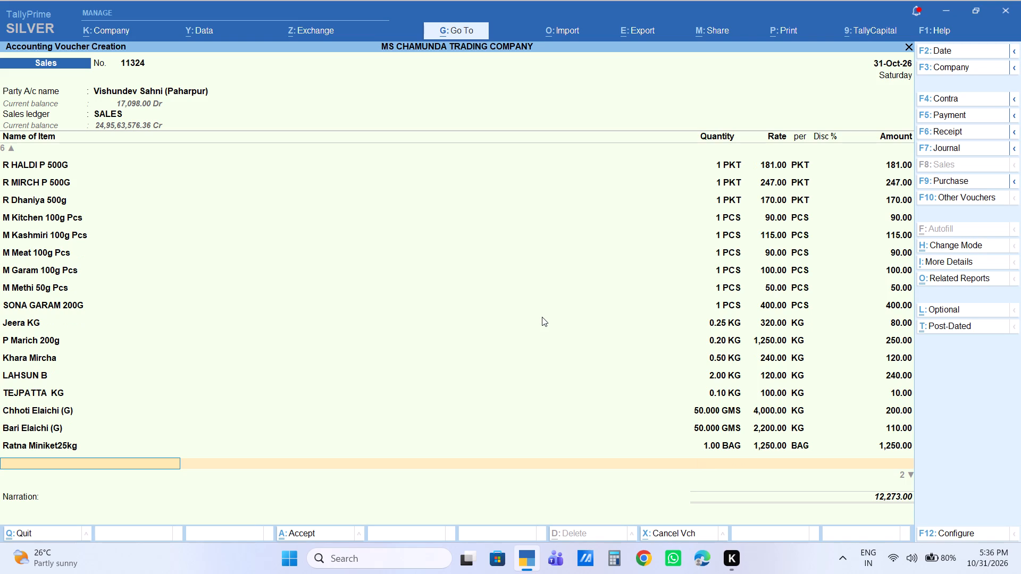
Add the item MASOOR DAL KG with a quantity of 5 KG, keeping the default rate and amount.
{"action": "type", "text": "masoo"}
{"action": "key", "text": "Down"}
{"action": "key", "text": "Return"}
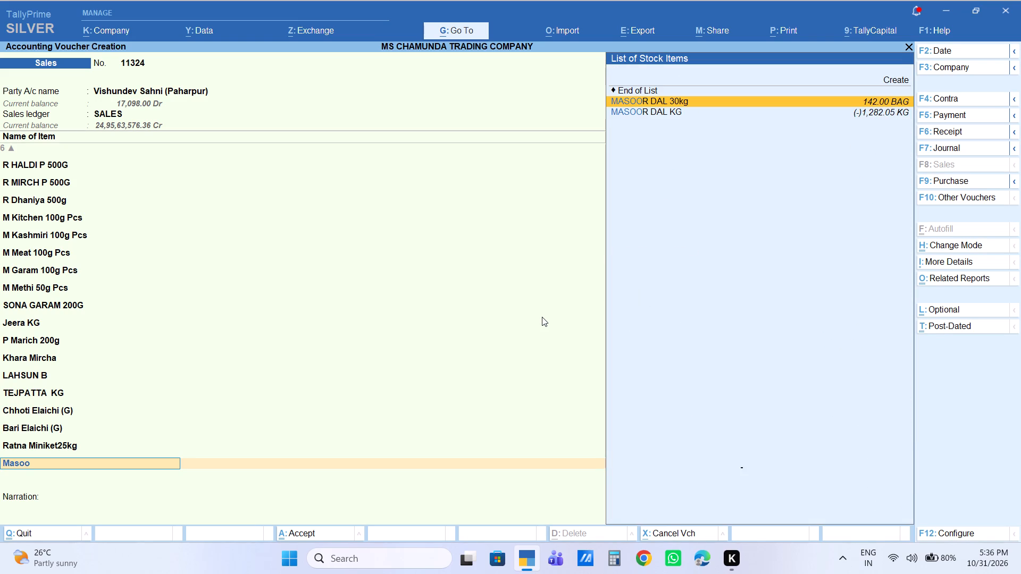
{"action": "key", "text": "BackSpace"}
{"action": "key", "text": "Down"}
{"action": "key", "text": "Return"}
{"action": "key", "text": "5"}
{"action": "key", "text": "Return"}
{"action": "key", "text": "Return"}
{"action": "key", "text": "Return"}
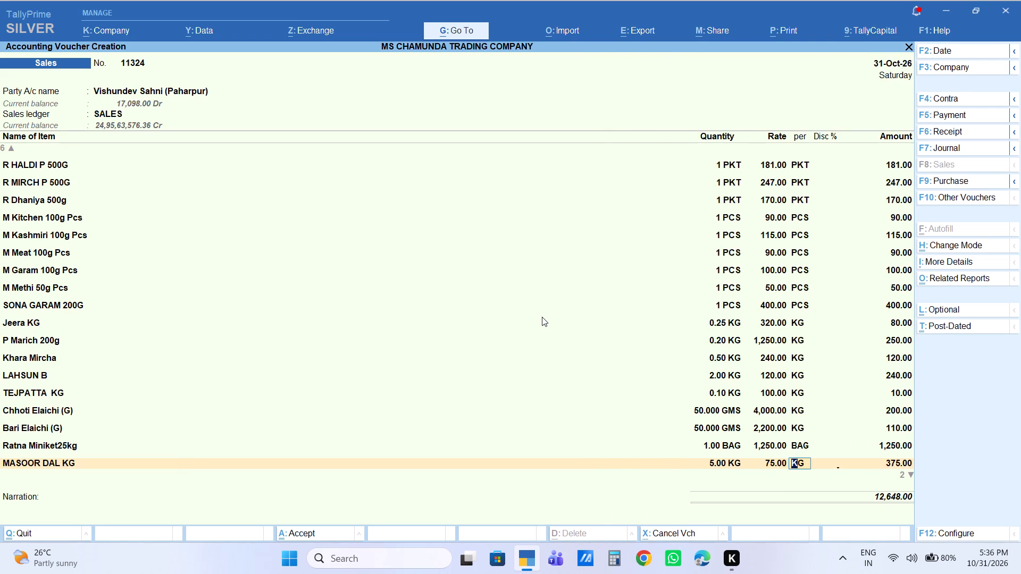
{"action": "key", "text": "Return"}
{"action": "key", "text": "Return"}
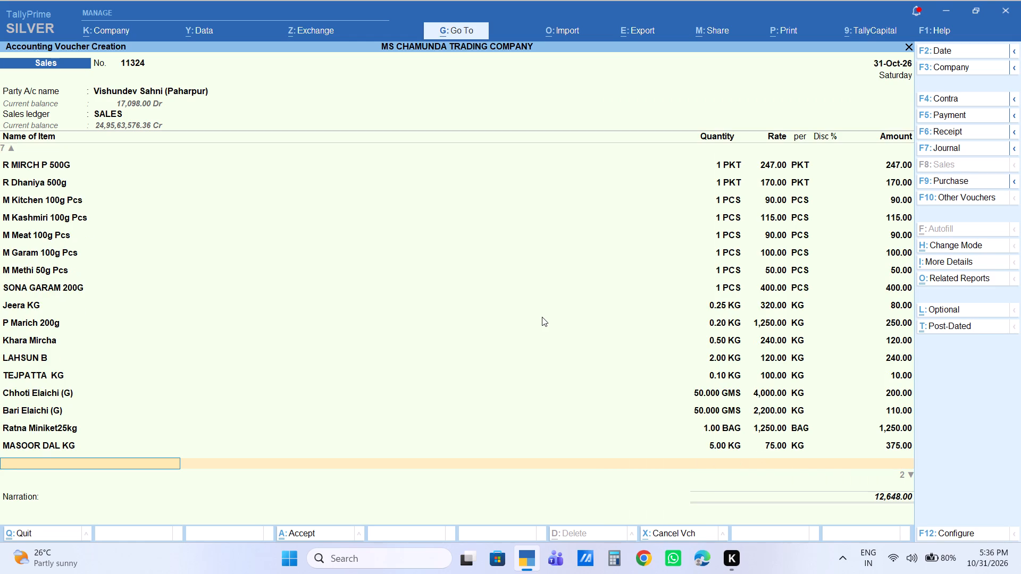
Add the item R Jeera 500g with a quantity of 1 PKT, keeping the default rate and amount.
{"action": "type", "text": "r je"}
{"action": "key", "text": "Down"}
{"action": "key", "text": "Return"}
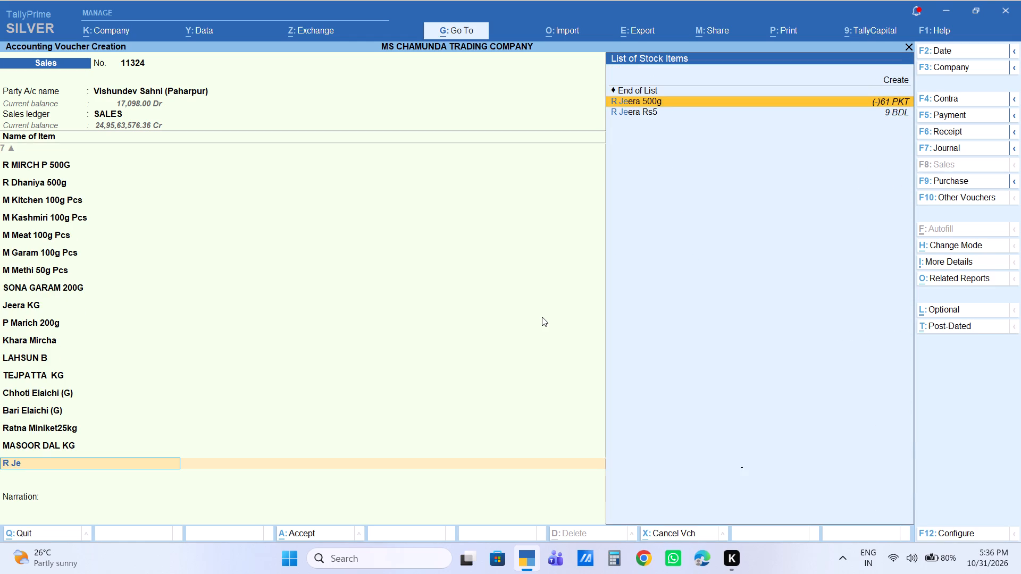
{"action": "key", "text": "1"}
{"action": "key", "text": "Return"}
{"action": "key", "text": "Return"}
{"action": "key", "text": "Return"}
{"action": "key", "text": "Return"}
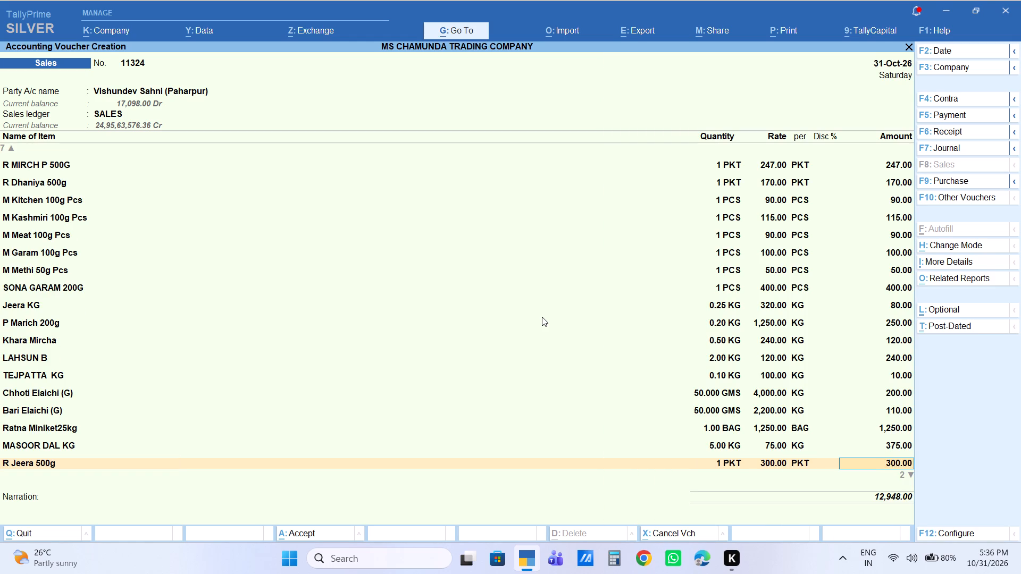
{"action": "key", "text": "Return"}
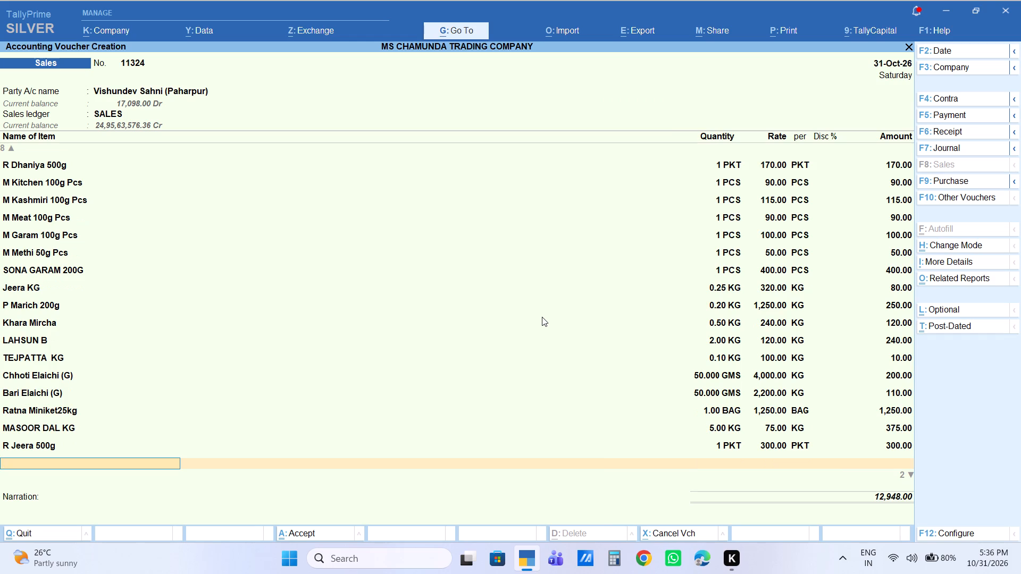
Add the item Namak Loose with a quantity of 5 KG, keeping the default rate and amount.
{"action": "type", "text": "nama"}
{"action": "key", "text": "Down"}
{"action": "key", "text": "Return"}
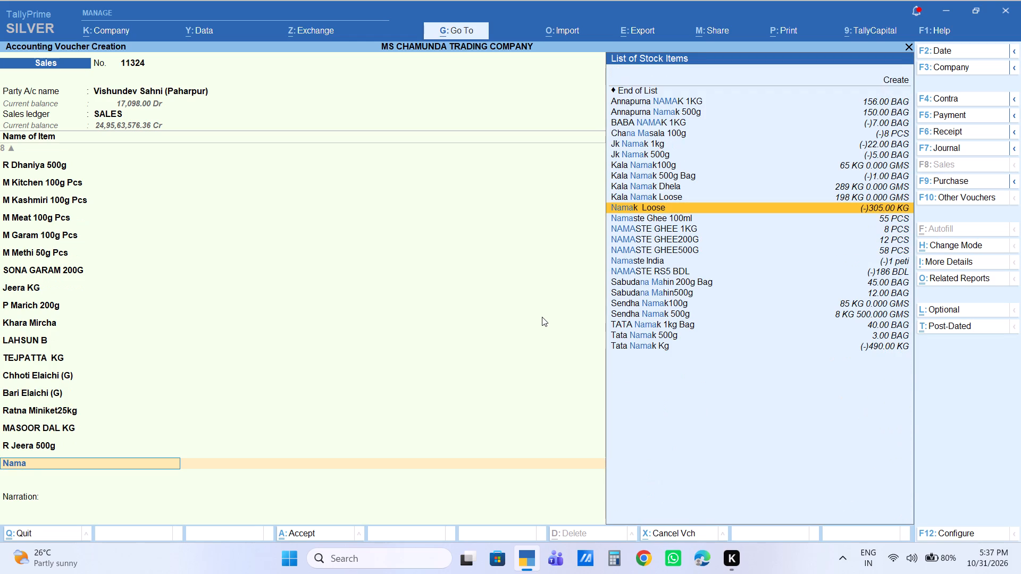
{"action": "key", "text": "5"}
{"action": "key", "text": "Return"}
{"action": "key", "text": "Return"}
{"action": "key", "text": "Return"}
{"action": "key", "text": "Return"}
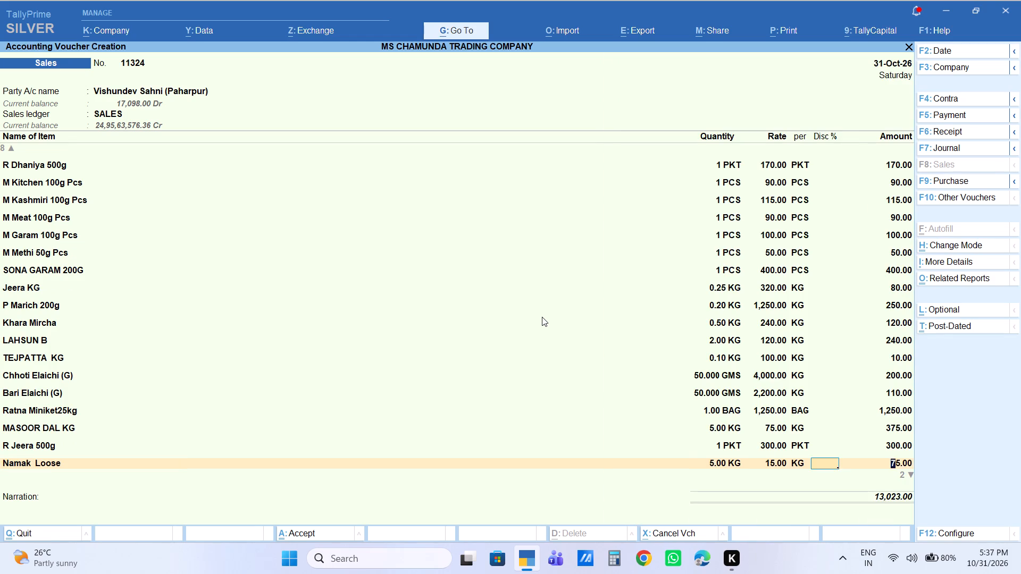
{"action": "key", "text": "Return"}
End the item list and add the Labour Charge ledger with an amount of 20.
{"action": "key", "text": "Return"}
{"action": "type", "text": "la"}
{"action": "key", "text": "Return"}
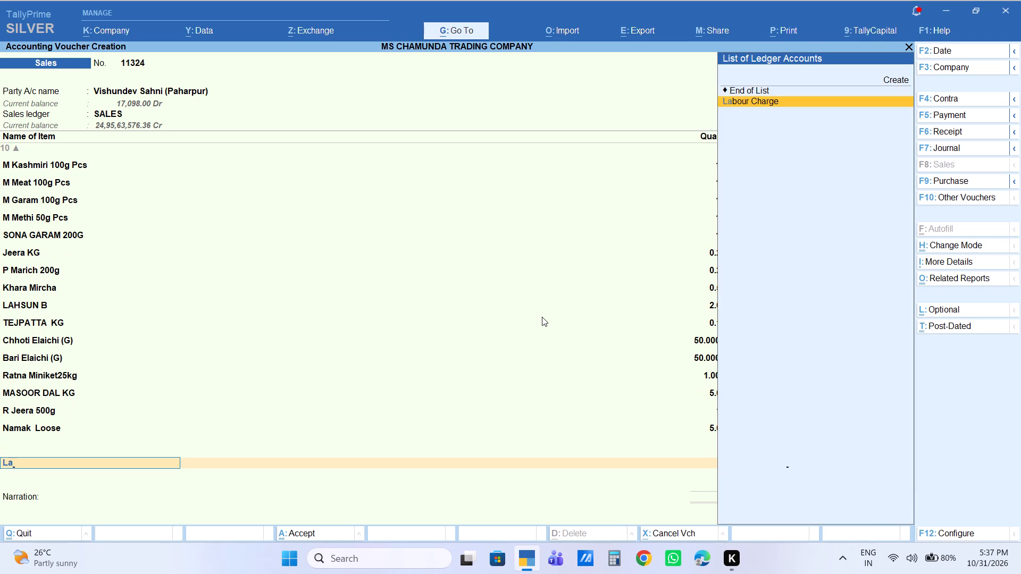
{"action": "key", "text": "Return"}
{"action": "type", "text": "20"}
{"action": "key", "text": "Return"}
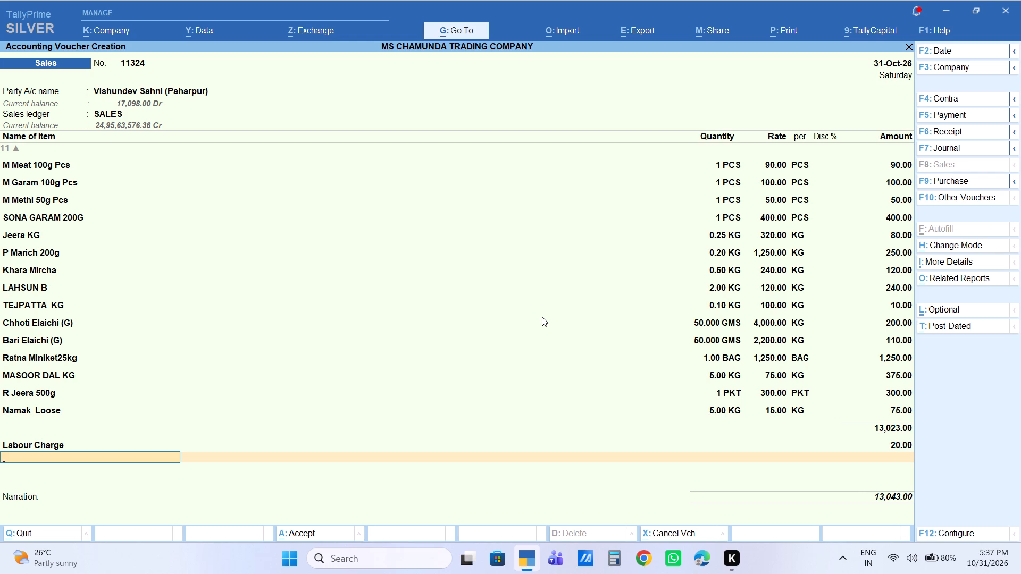
Review the quantity, rate and amount of every item line in the voucher, from TULSI PHOOL Kg down to Namak Loose.
{"action": "key", "text": "BackSpace"}
{"action": "key", "text": "Up"}
{"action": "key", "text": "Up"}
{"action": "key", "text": "Up"}
{"action": "key", "text": "Up"}
{"action": "key", "text": "Up"}
{"action": "key", "text": "Up"}
{"action": "key", "text": "Up"}
{"action": "key", "text": "Up"}
{"action": "key", "text": "Up"}
{"action": "key", "text": "Up"}
{"action": "key", "text": "Up"}
{"action": "key", "text": "Up"}
{"action": "key", "text": "Up"}
{"action": "key", "text": "Up"}
{"action": "key", "text": "Up"}
{"action": "key", "text": "Up"}
{"action": "key", "text": "Up"}
{"action": "key", "text": "Up"}
{"action": "key", "text": "Up"}
{"action": "key", "text": "Up"}
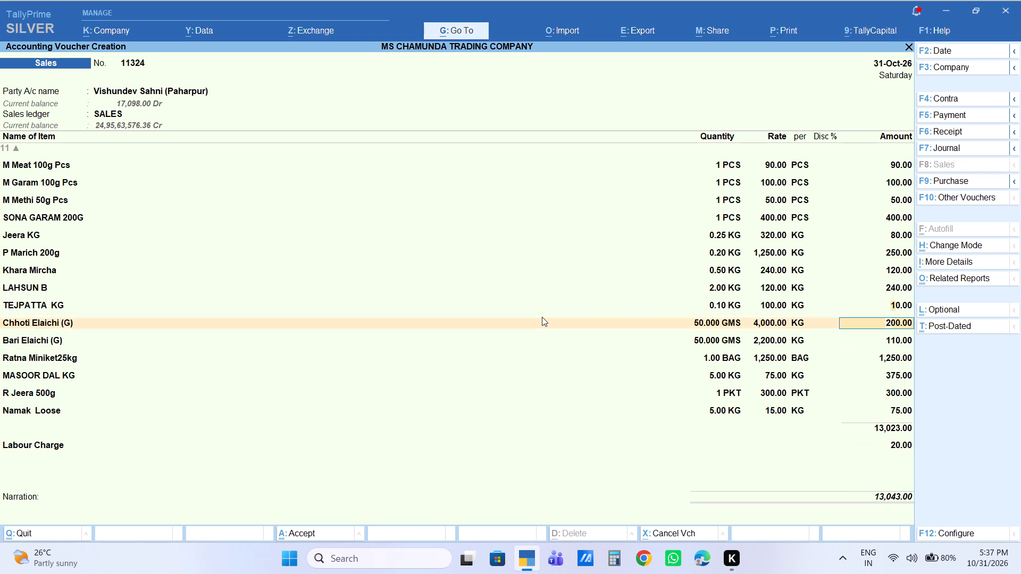
{"action": "key", "text": "Down"}
{"action": "key", "text": "Down"}
{"action": "key", "text": "Return"}
{"action": "key", "text": "Return"}
{"action": "key", "text": "Return"}
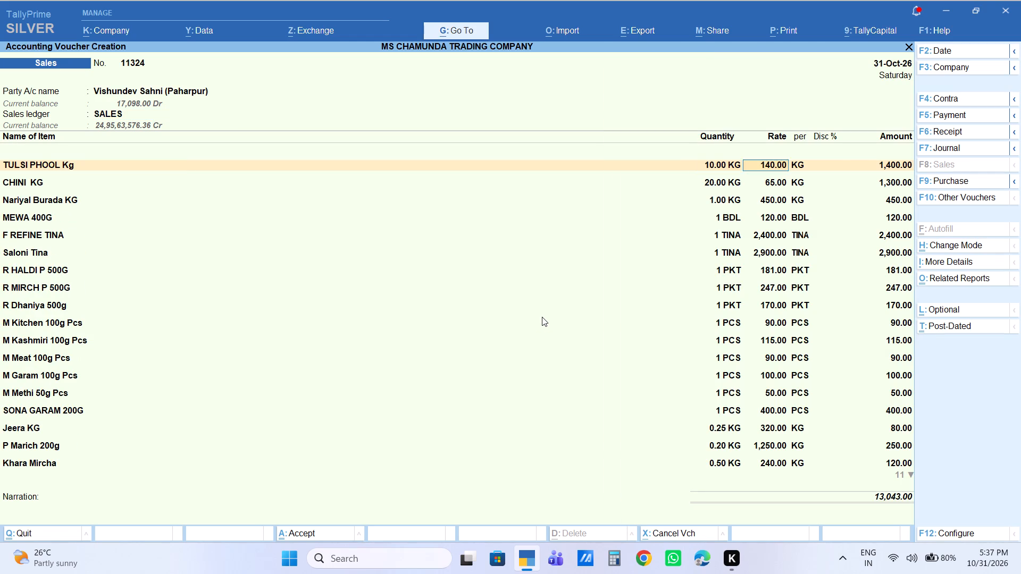
{"action": "key", "text": "Return"}
{"action": "key", "text": "Return"}
{"action": "key", "text": "Return"}
{"action": "key", "text": "Down"}
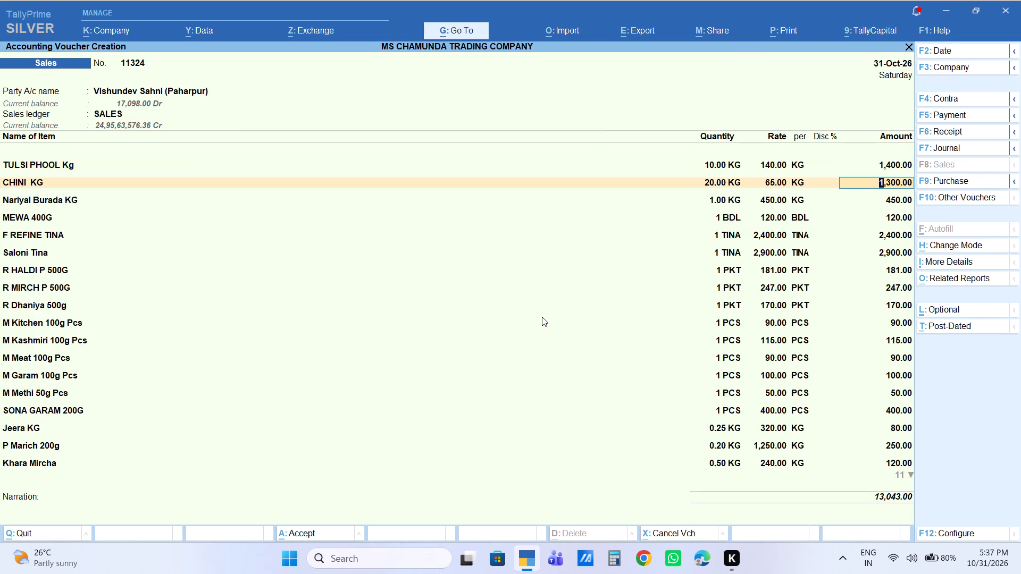
{"action": "key", "text": "Down"}
{"action": "key", "text": "Down"}
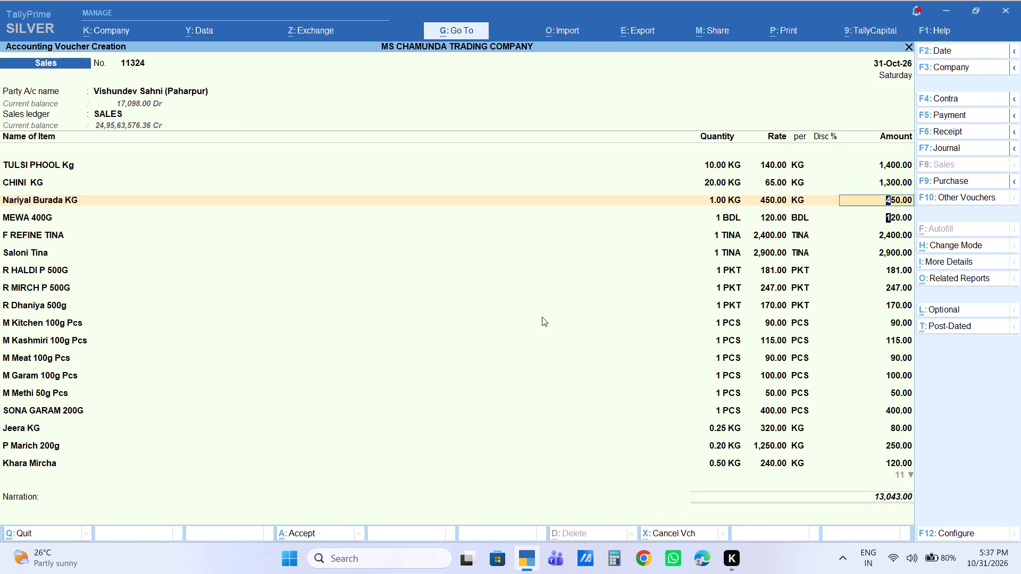
{"action": "key", "text": "Down"}
{"action": "key", "text": "Down"}
{"action": "key", "text": "Down"}
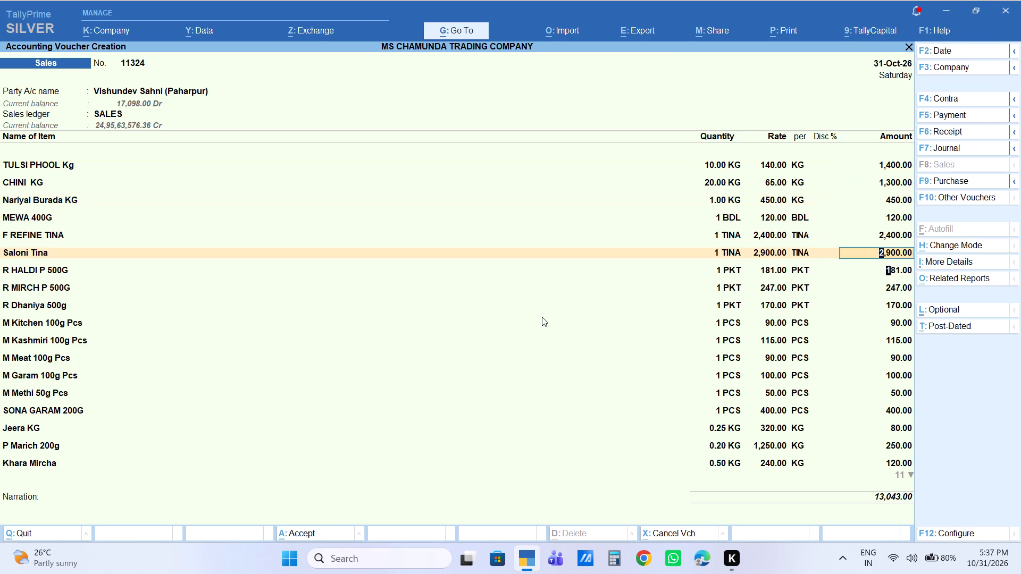
{"action": "key", "text": "Down"}
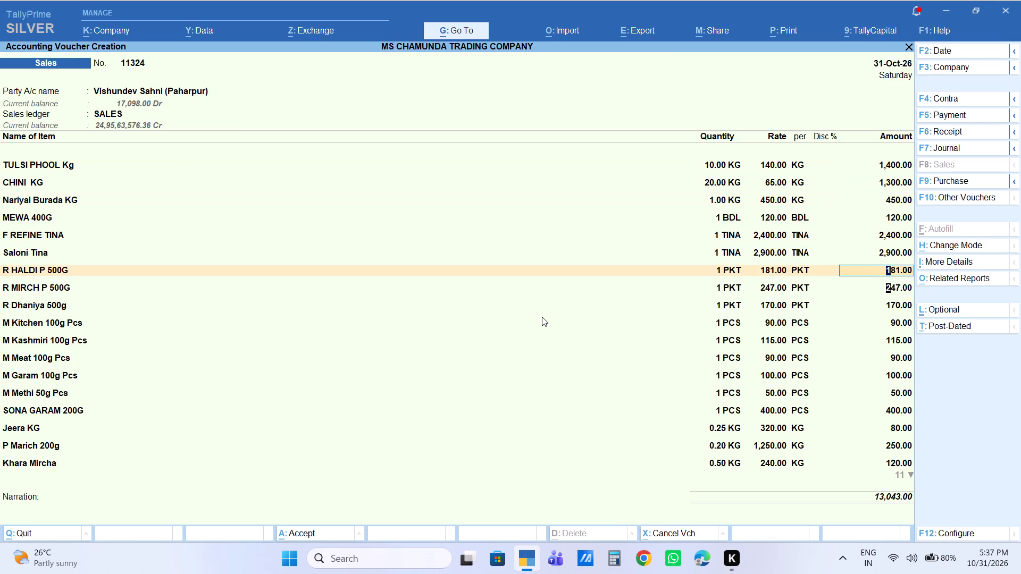
{"action": "key", "text": "Down"}
{"action": "key", "text": "Down"}
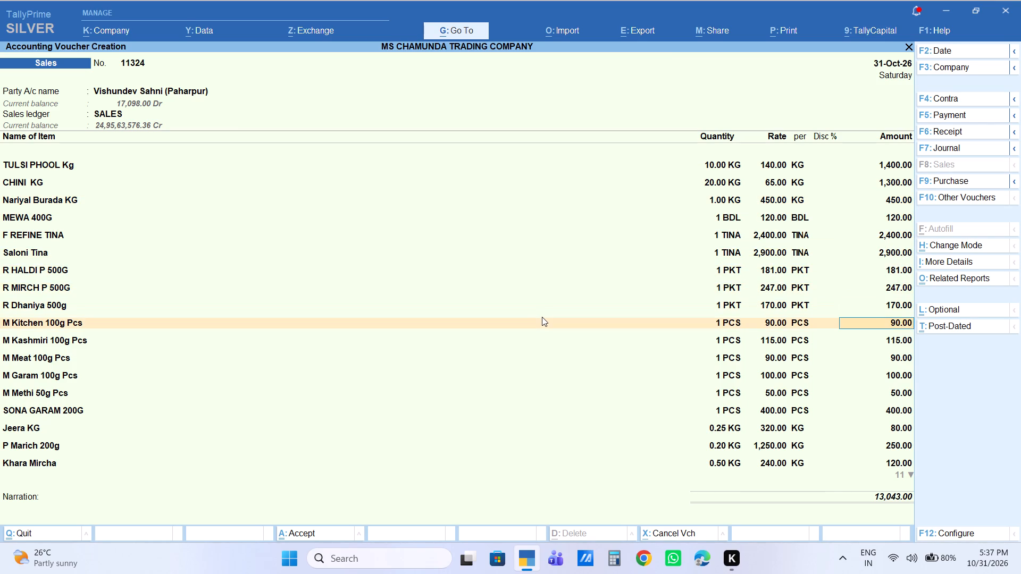
{"action": "key", "text": "Down"}
{"action": "key", "text": "Down"}
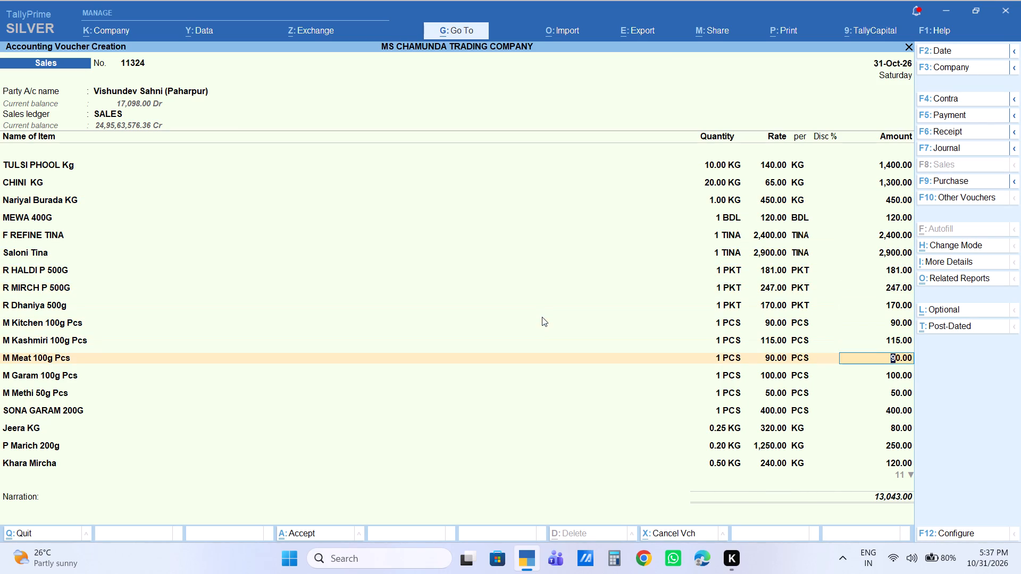
{"action": "key", "text": "Down"}
{"action": "key", "text": "Down"}
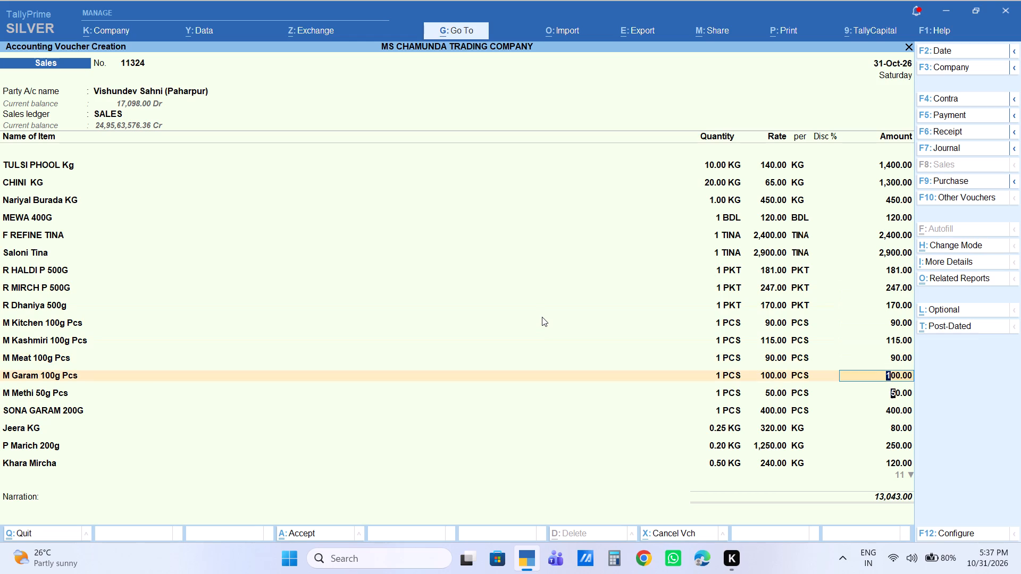
{"action": "key", "text": "Down"}
{"action": "key", "text": "Down"}
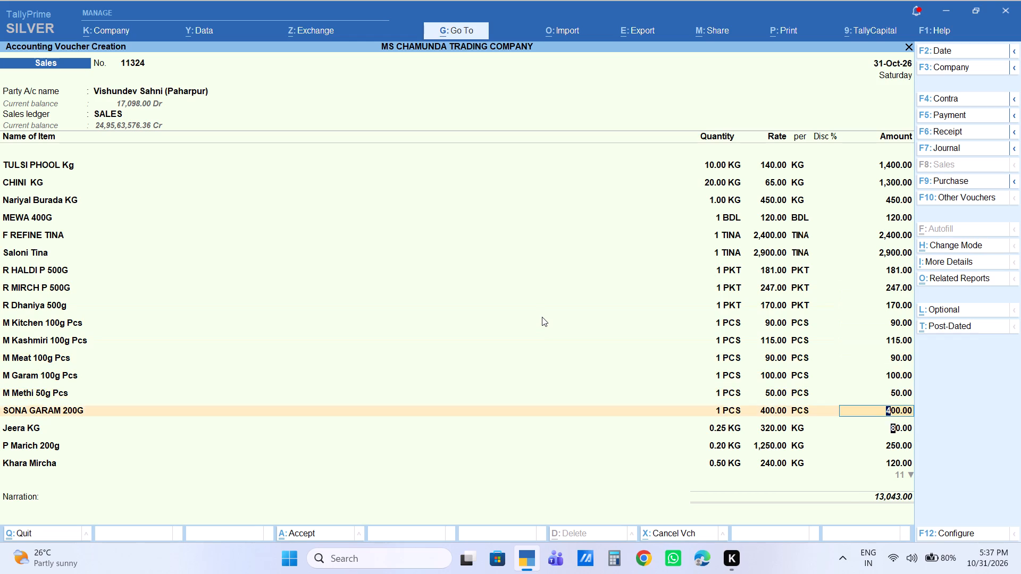
{"action": "key", "text": "Down"}
{"action": "key", "text": "Down"}
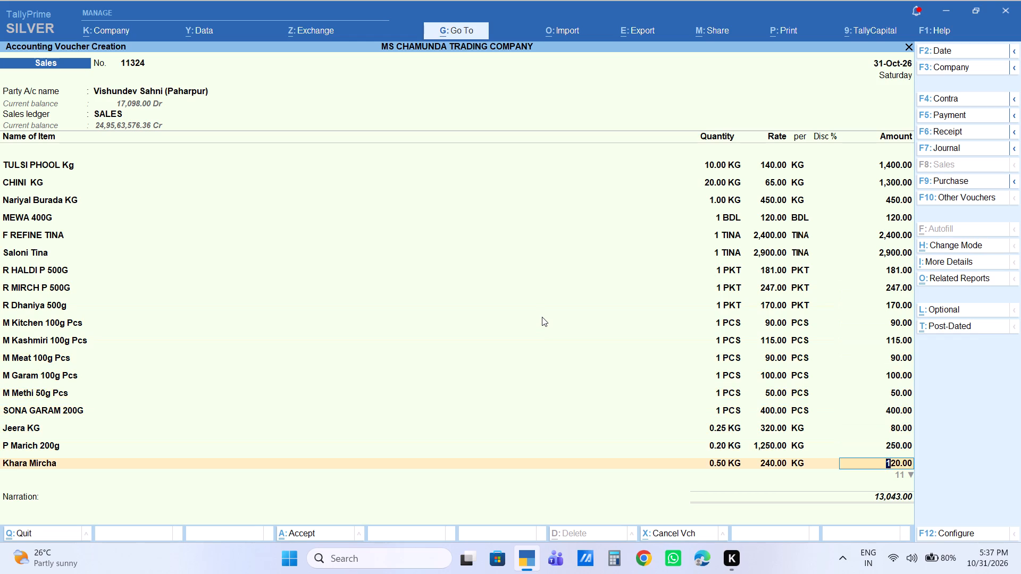
{"action": "key", "text": "Down"}
{"action": "key", "text": "Down"}
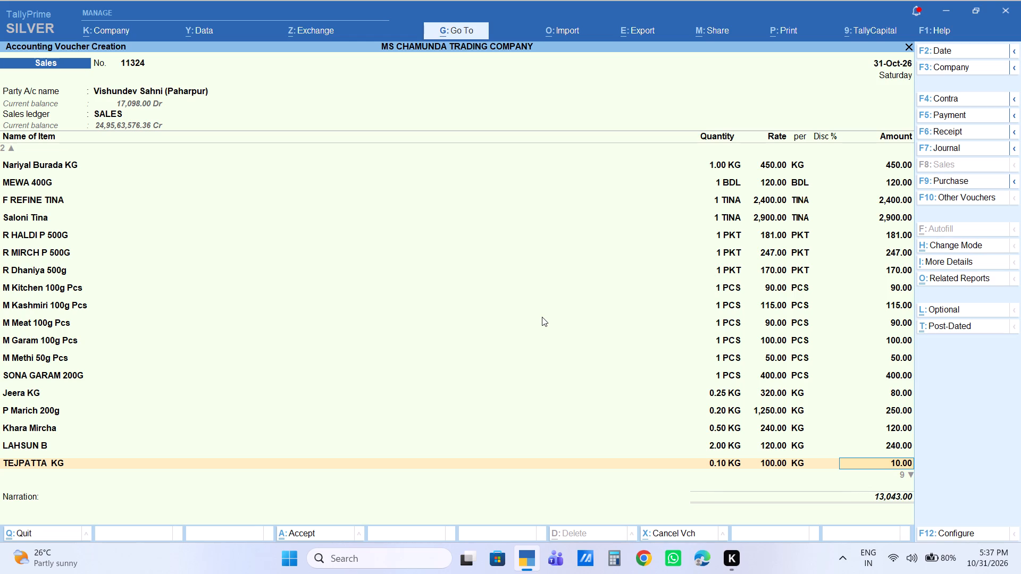
{"action": "key", "text": "Down"}
{"action": "key", "text": "Down"}
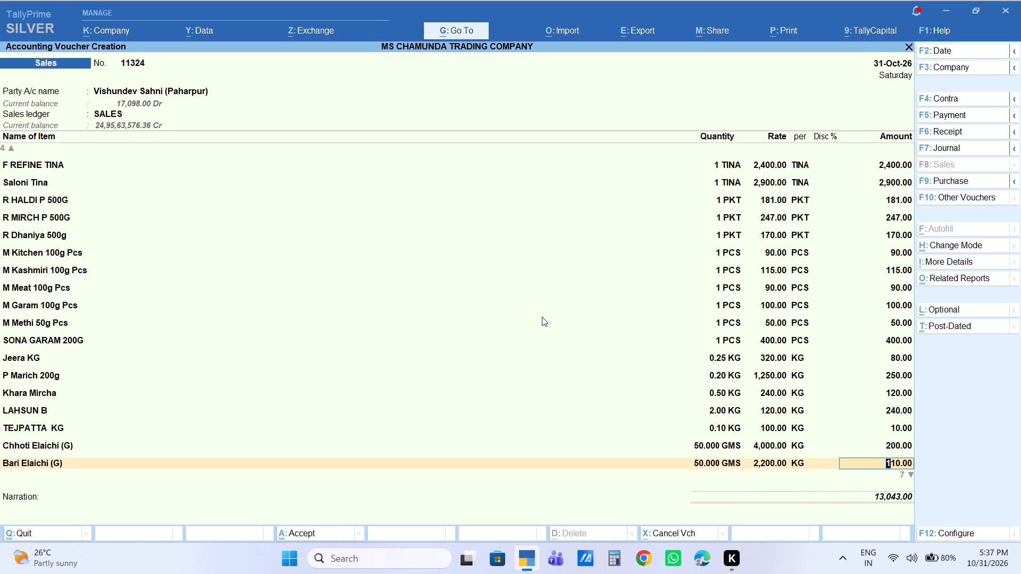
{"action": "key", "text": "Down"}
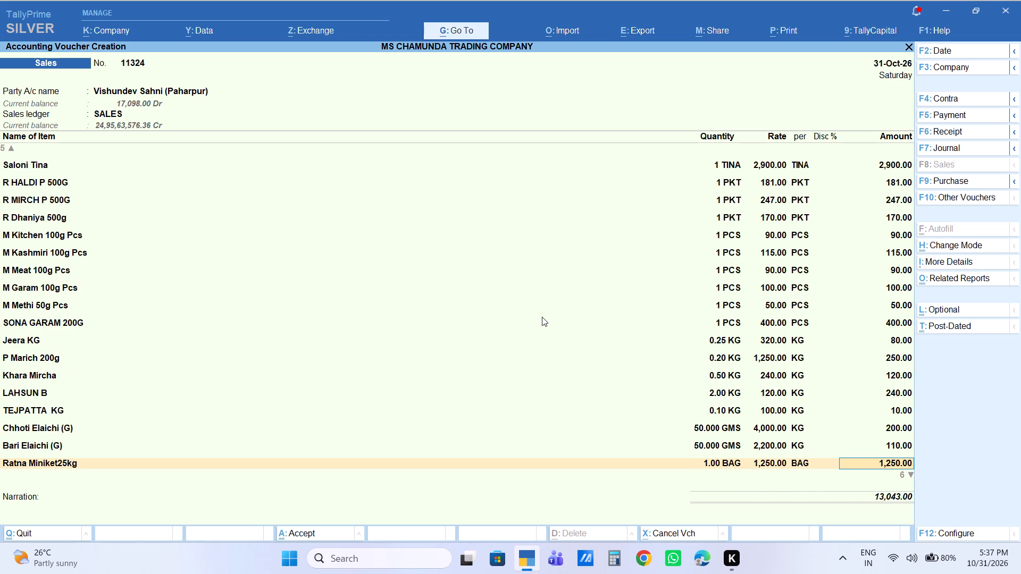
{"action": "key", "text": "Down"}
{"action": "key", "text": "Down"}
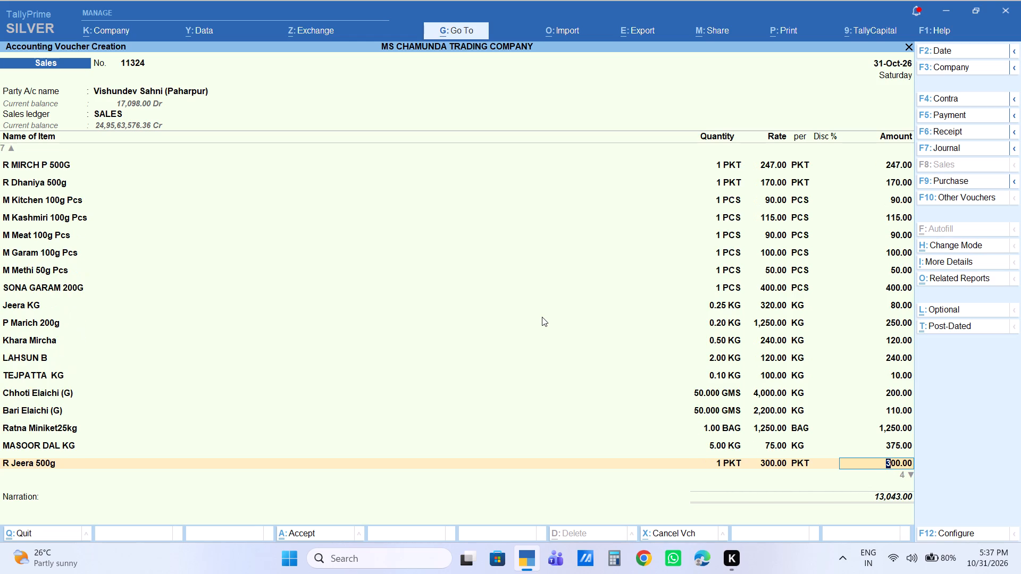
{"action": "key", "text": "Down"}
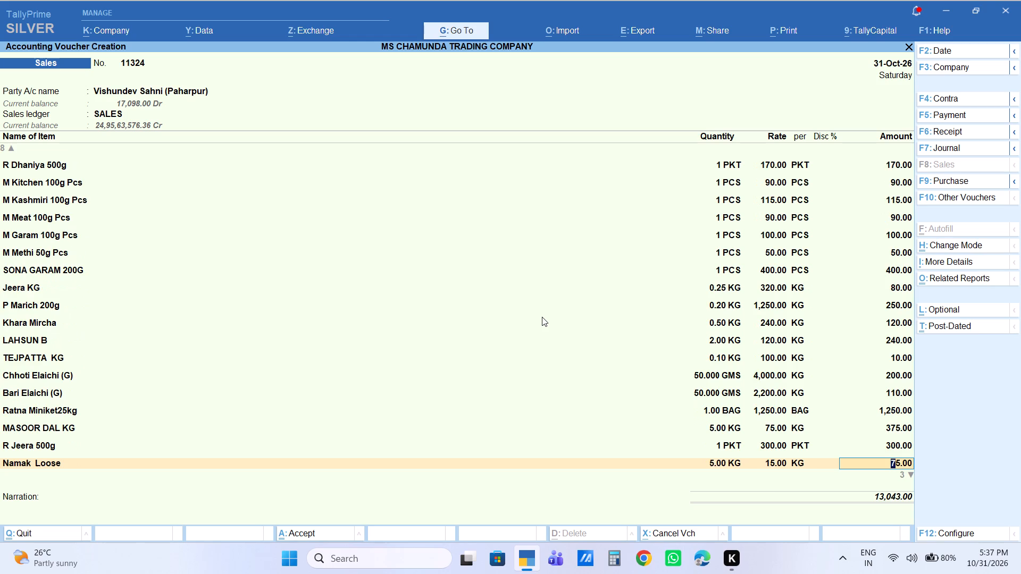
{"action": "key", "text": "Down"}
Add the Cash Pay ledger below Labour Charge with an amount of 200.
{"action": "key", "text": "Return"}
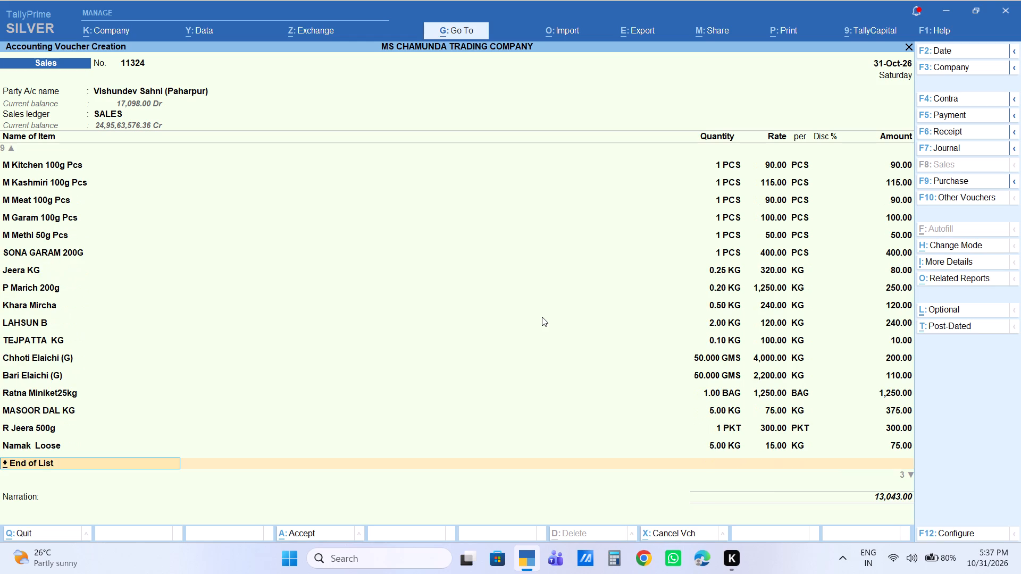
{"action": "key", "text": "Return"}
{"action": "key", "text": "Return"}
{"action": "key", "text": "Return"}
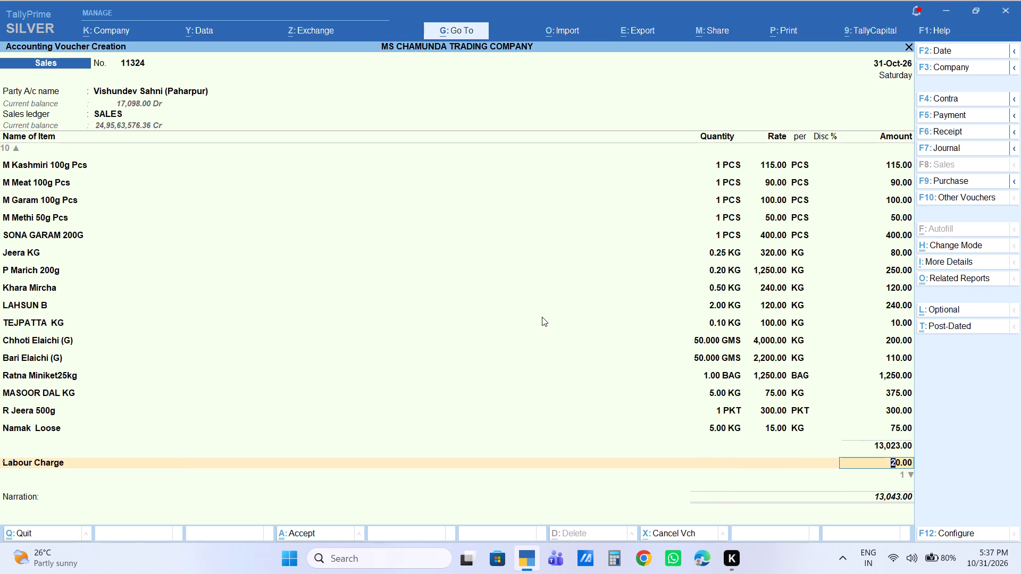
{"action": "type", "text": "cas"}
{"action": "key", "text": "Return"}
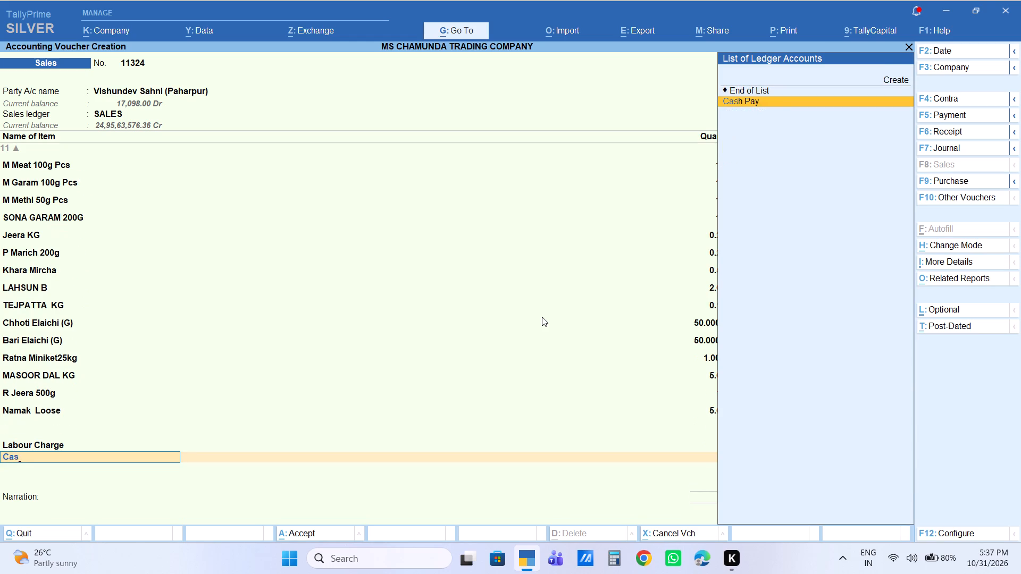
{"action": "key", "text": "Return"}
{"action": "type", "text": "200"}
{"action": "key", "text": "Return"}
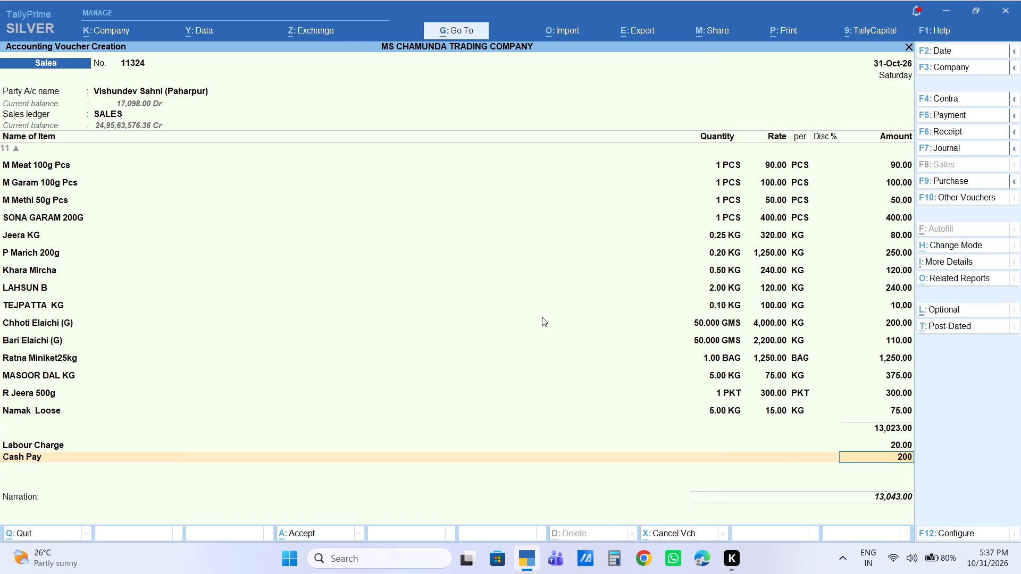